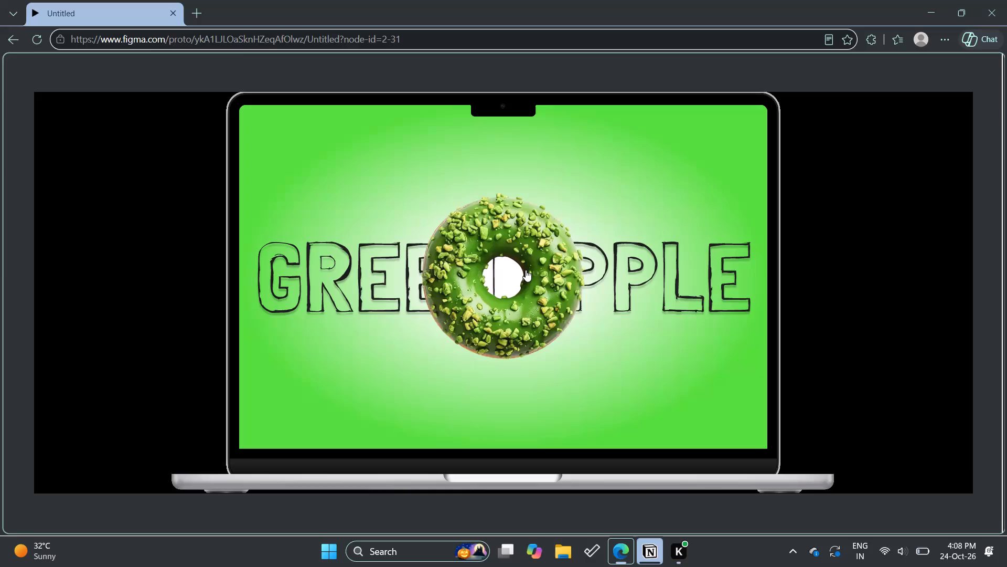
Play through the donut prototype's flavour screens to check their transitions.
click(526, 270)
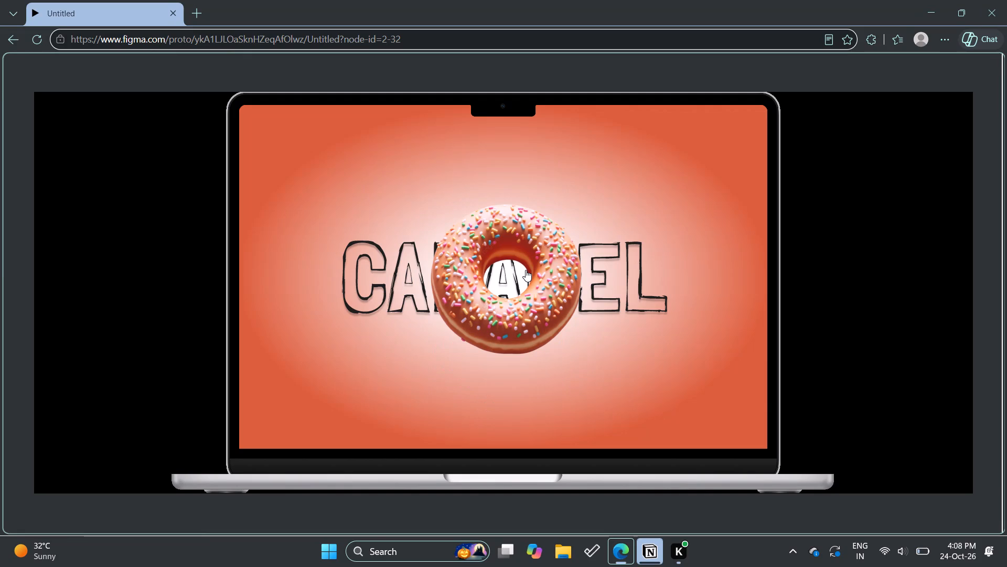
click(526, 270)
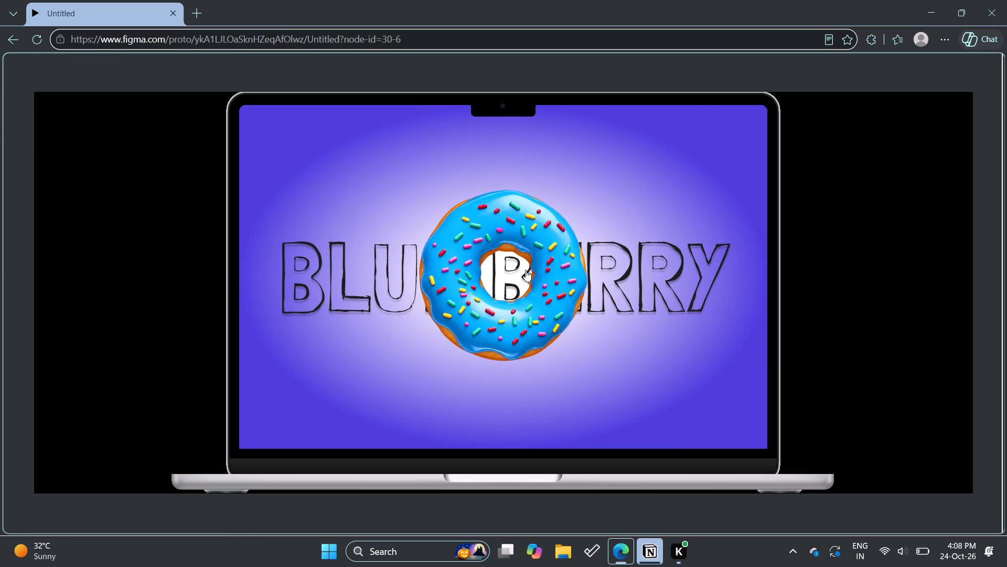
click(526, 270)
click(526, 270)
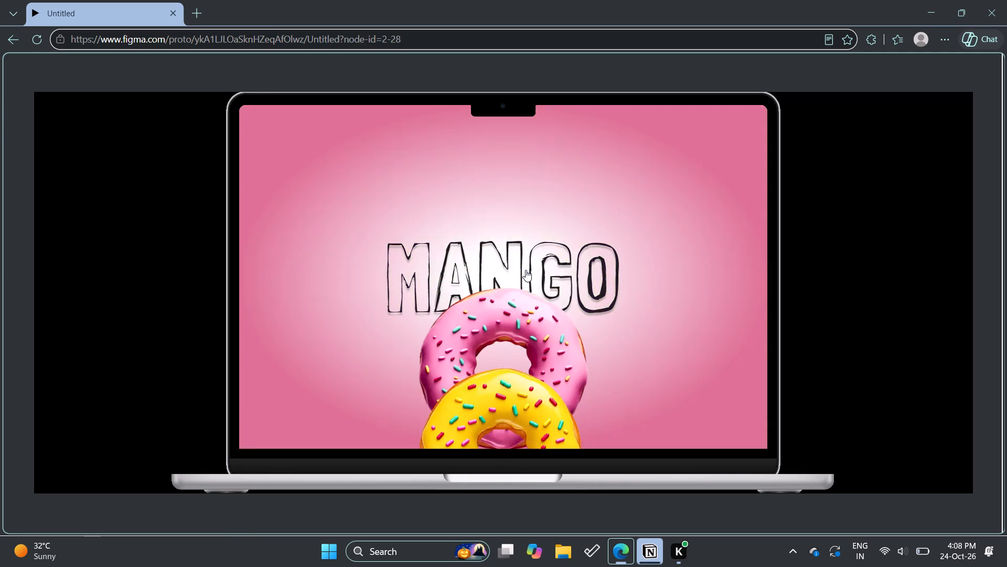
click(526, 270)
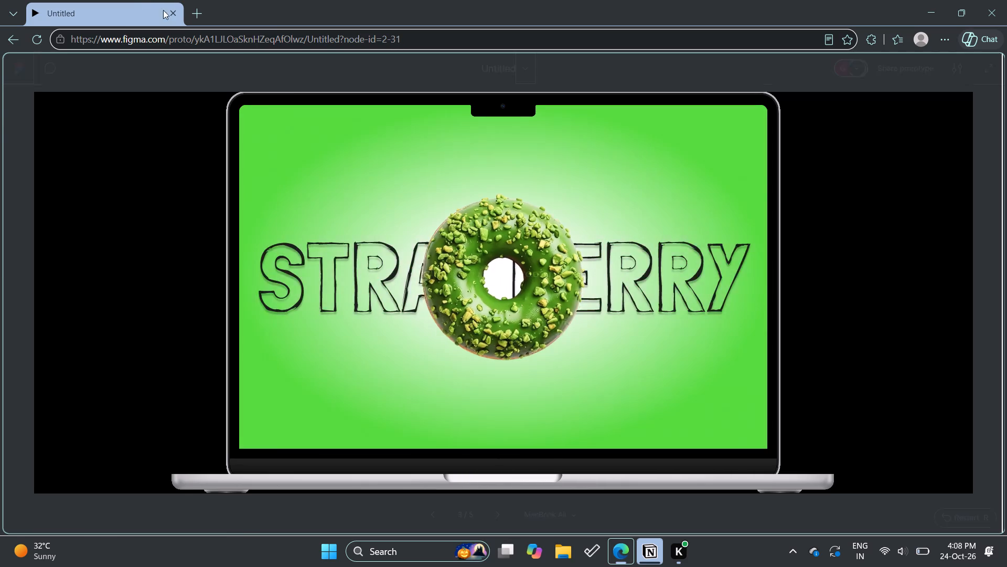
Open the Untitled Figma design file containing the five donut flavour frames in a new browser tab.
click(197, 12)
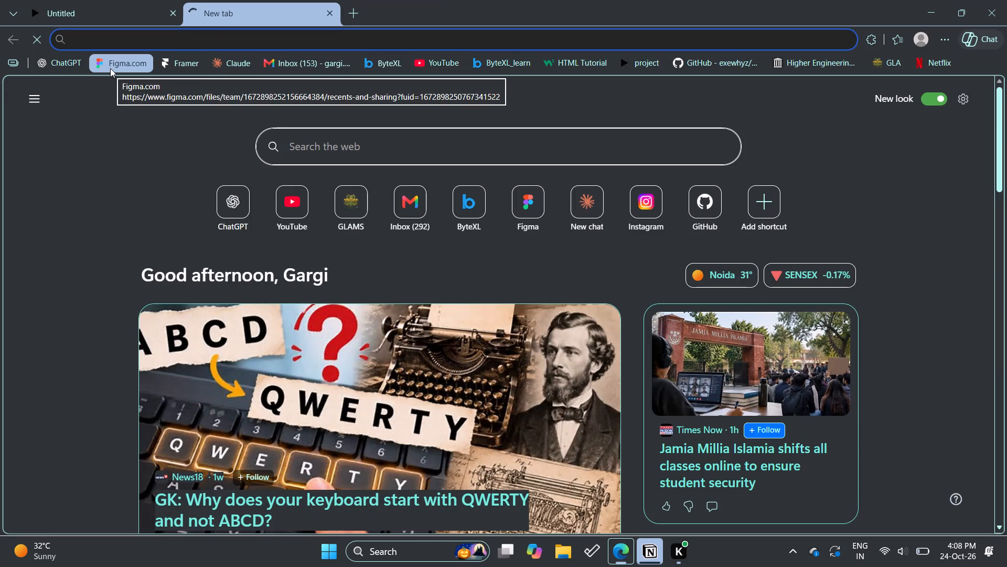
click(110, 68)
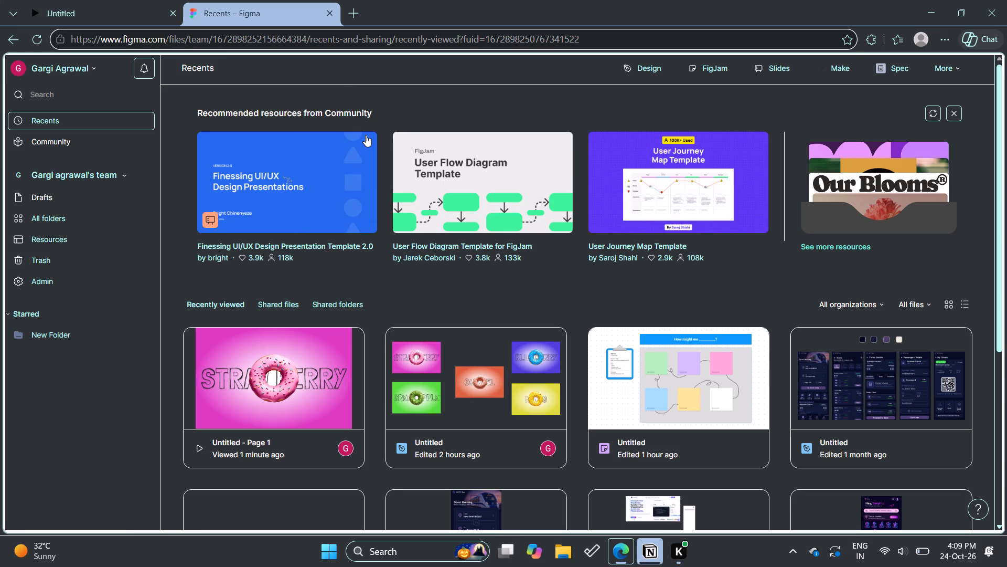
double_click(443, 382)
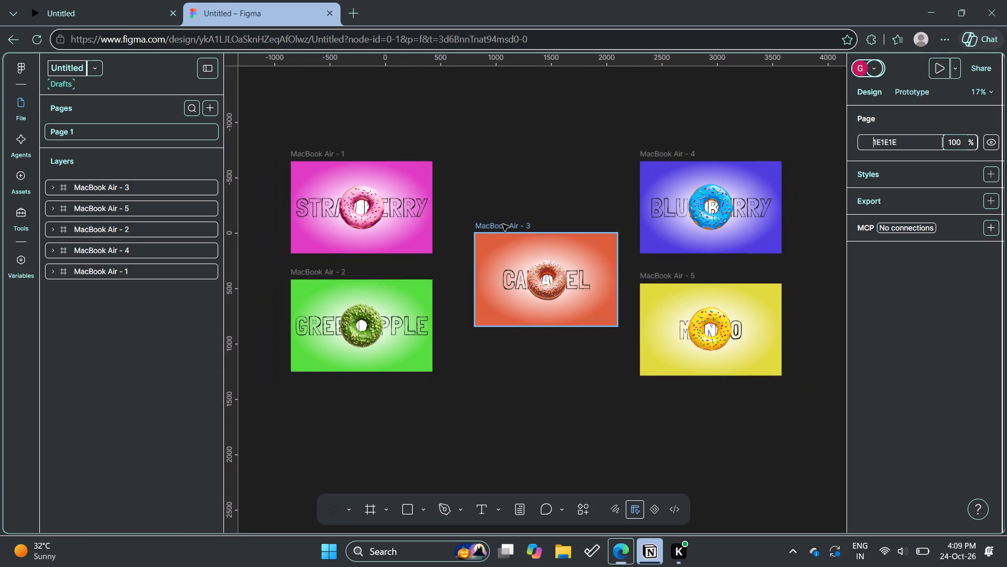
Move the MacBook Air - 3 caramel frame to about X 726, Y 4, midway between the frames on either side.
drag(503, 225, 488, 227)
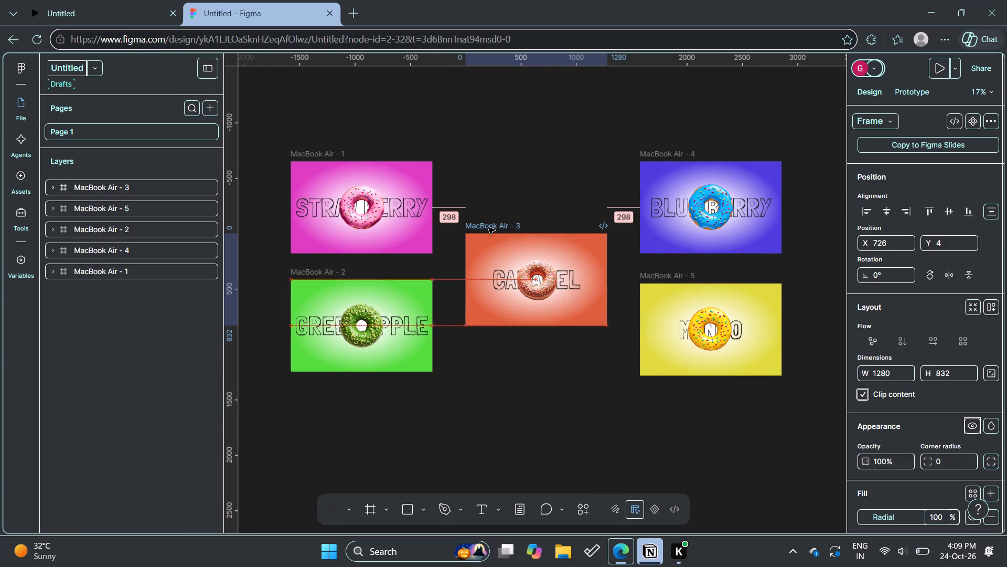
drag(488, 227, 496, 225)
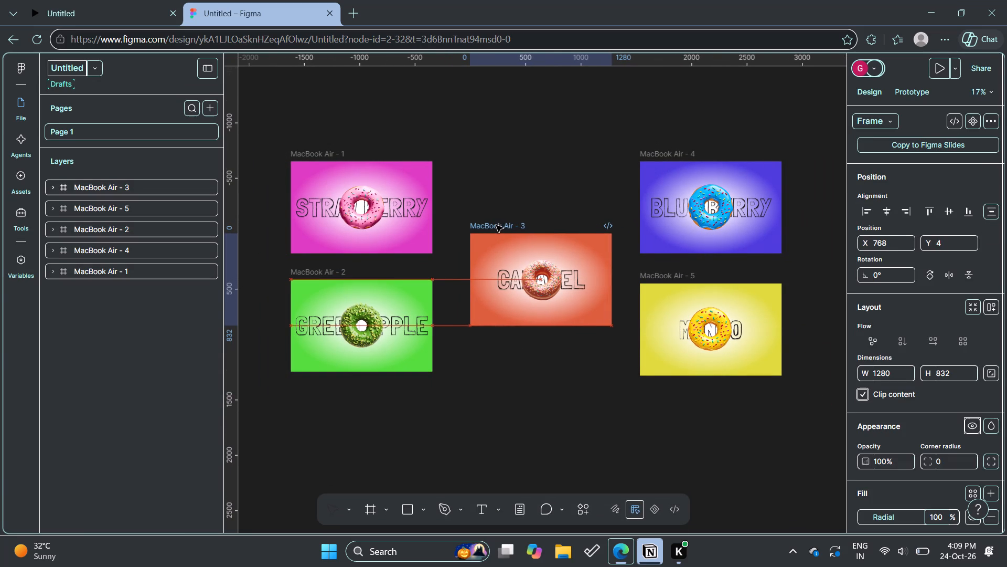
drag(496, 225, 493, 225)
click(550, 361)
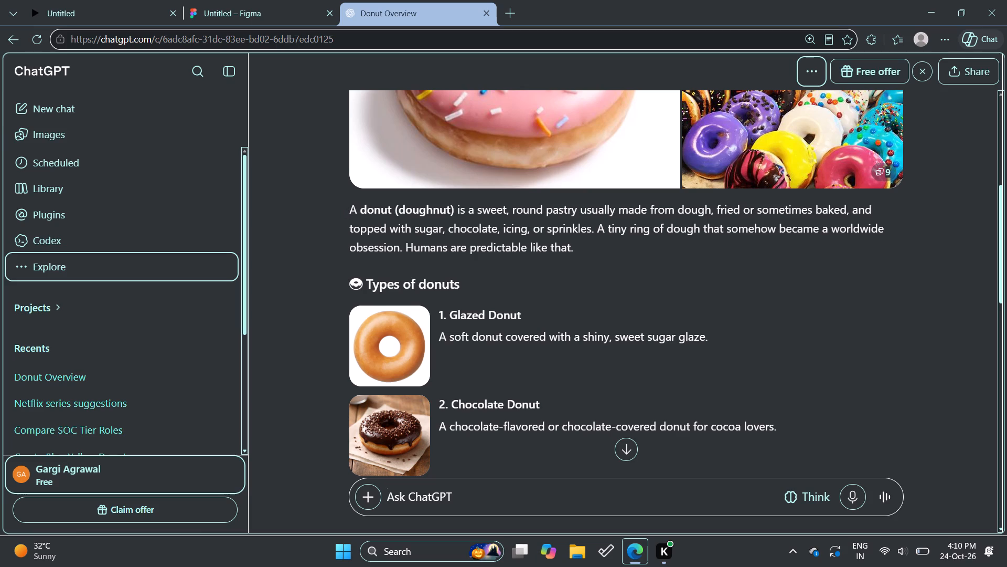
drag(351, 207, 588, 246)
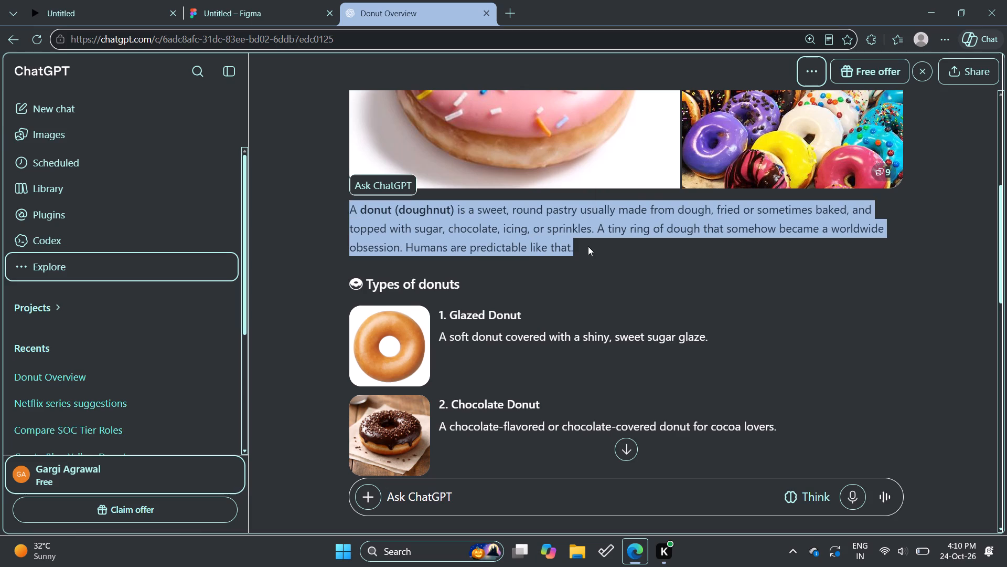
key(ctrl+c)
In the Figma design file, add a text box about 309 × 144 at MacBook Air - 1's lower-right corner and paste the copied paragraph.
click(101, 0)
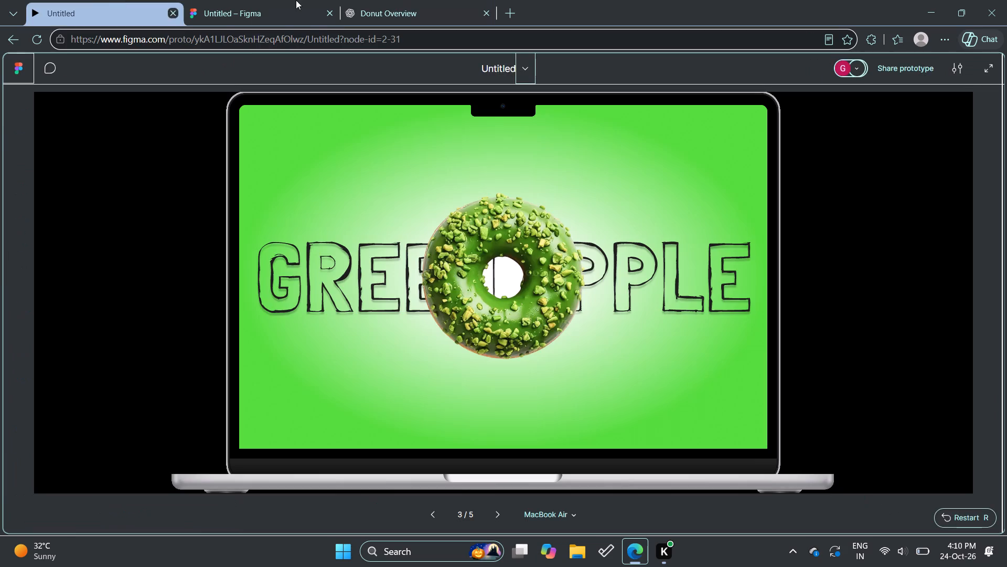
click(303, 0)
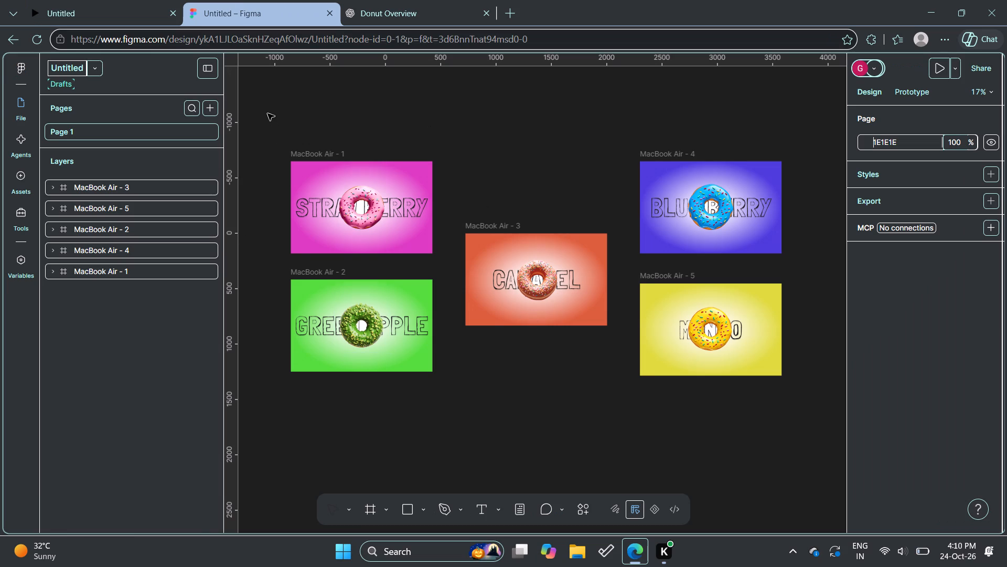
click(267, 113)
click(486, 513)
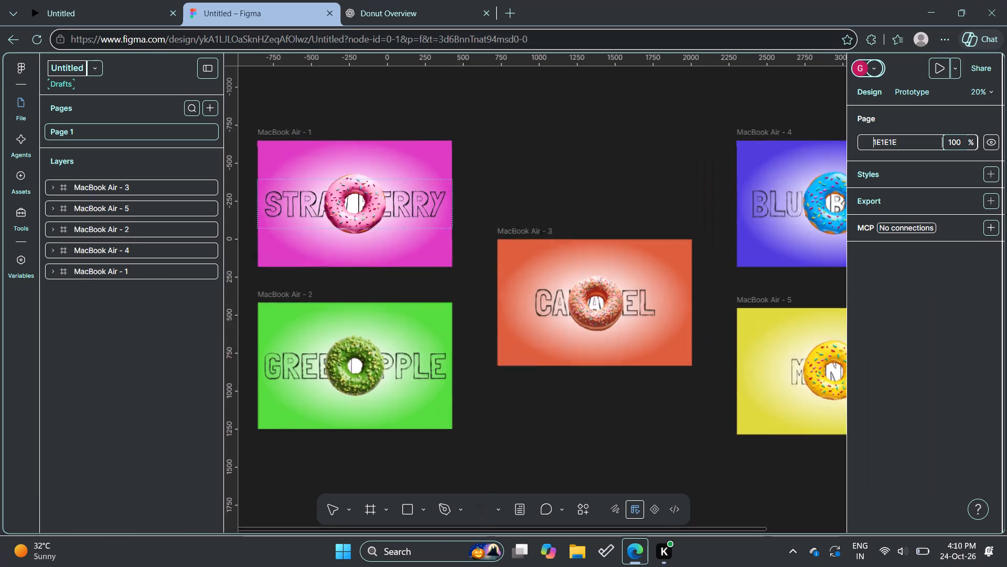
drag(403, 255, 460, 279)
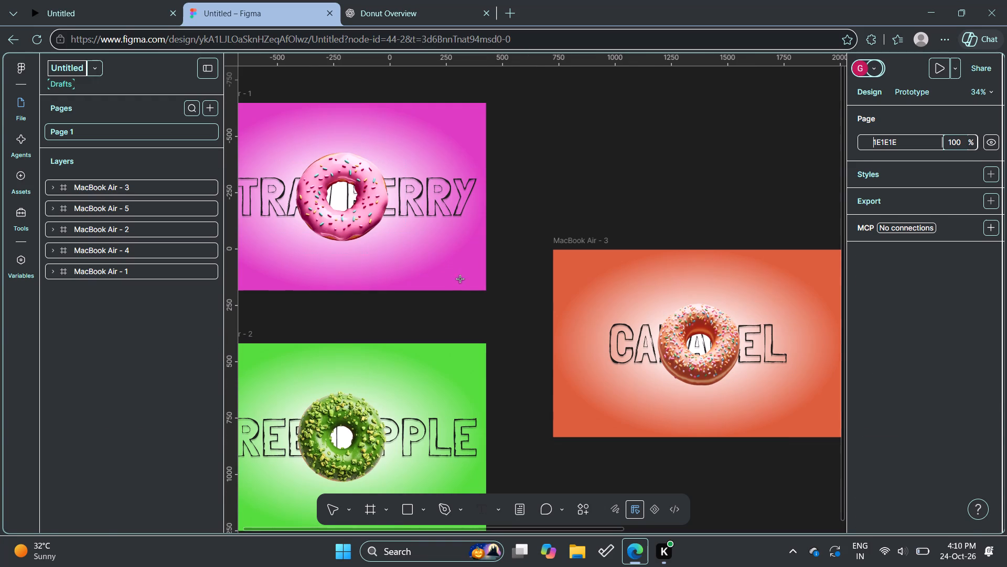
drag(460, 279, 473, 282)
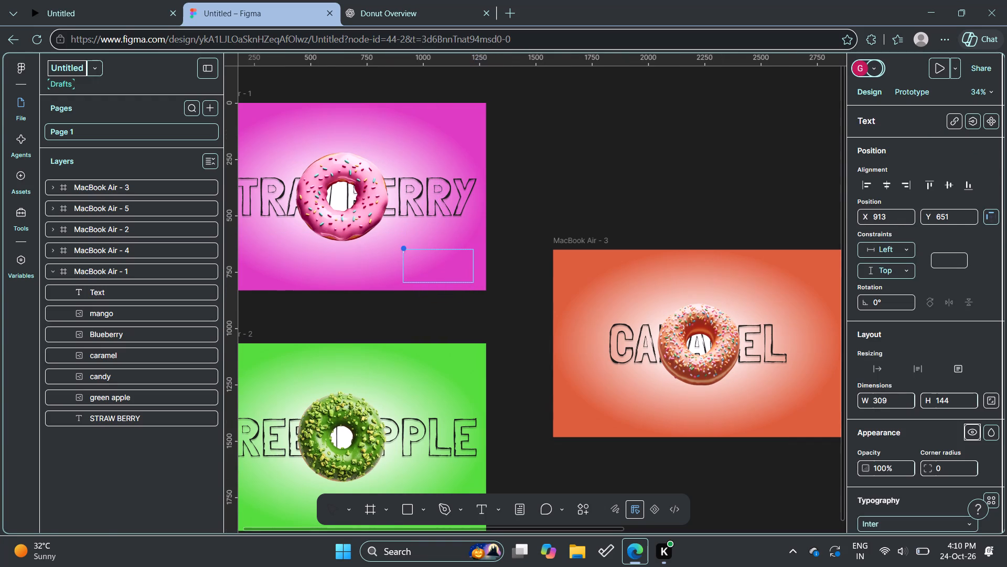
key(ctrl+v)
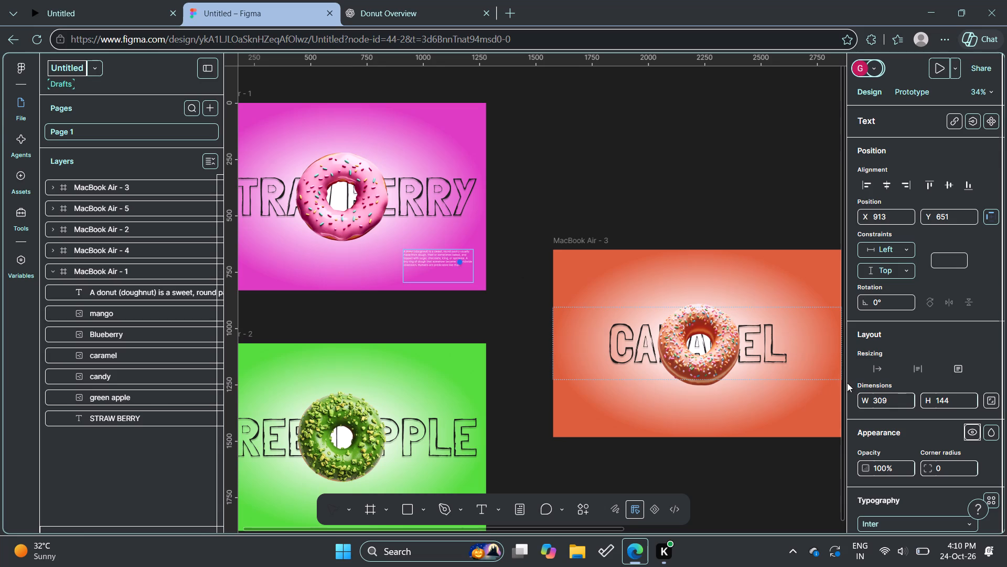
Set the font size of the whole donut description paragraph to 16.
key(ctrl+a)
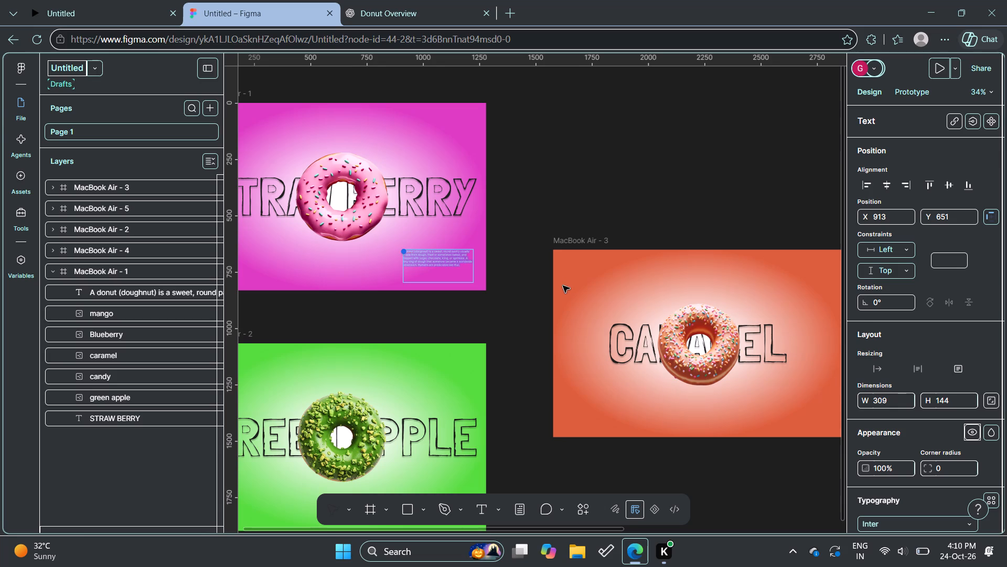
scroll(927, 390, down, 1)
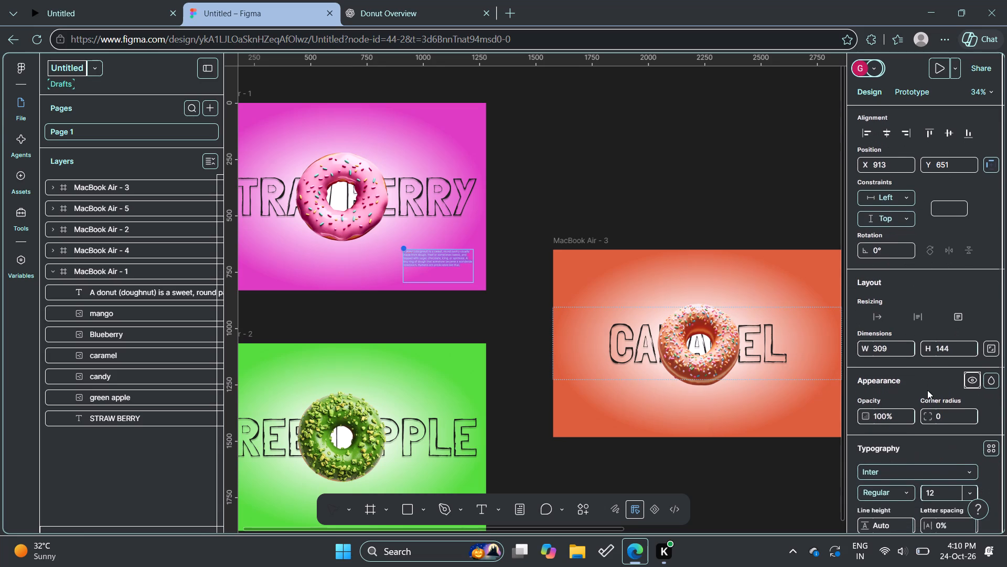
click(967, 495)
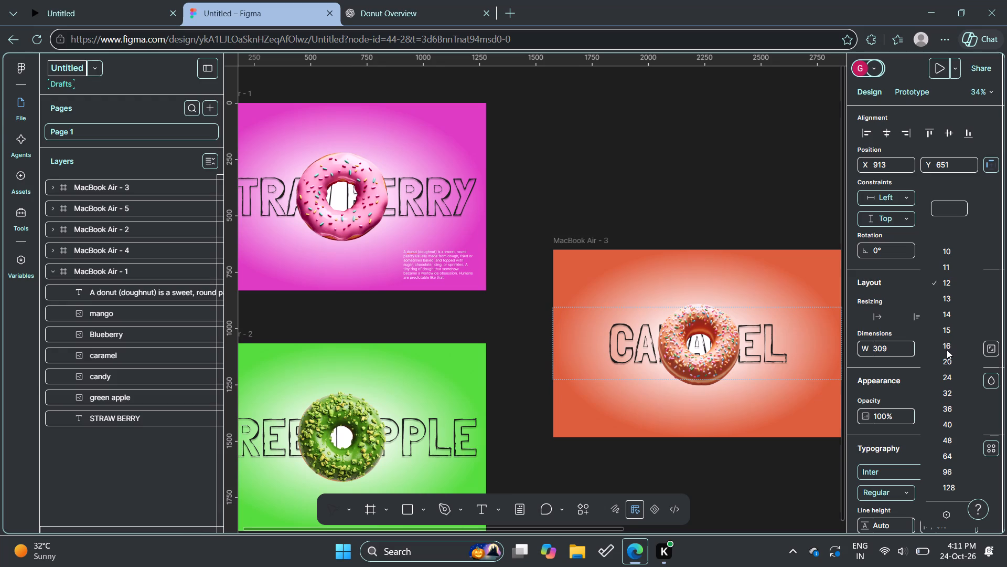
click(947, 348)
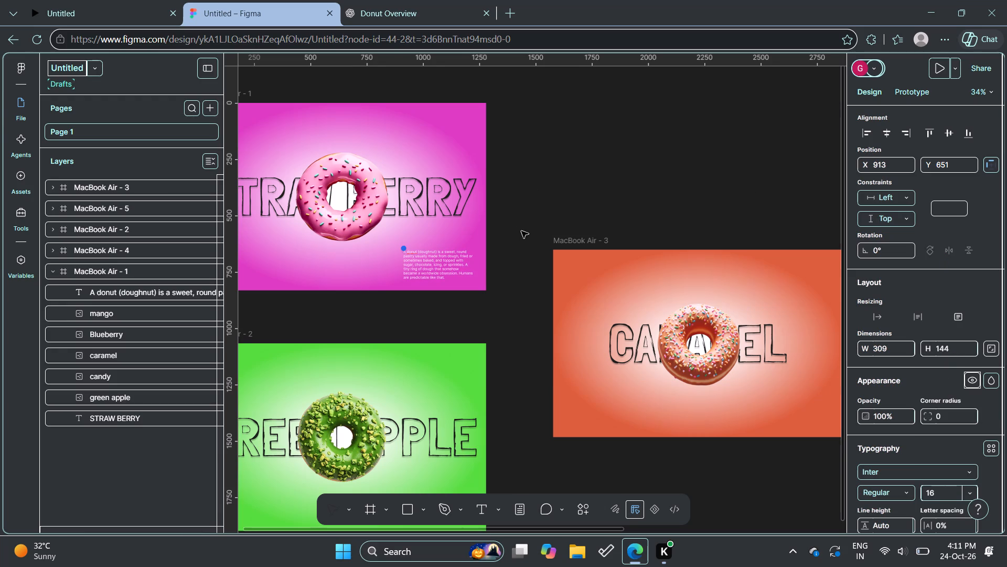
click(518, 228)
Move the description paragraph in MacBook Air - 1 to about X 928, Y 651 and shrink its text box to about 299 × 142.
click(432, 269)
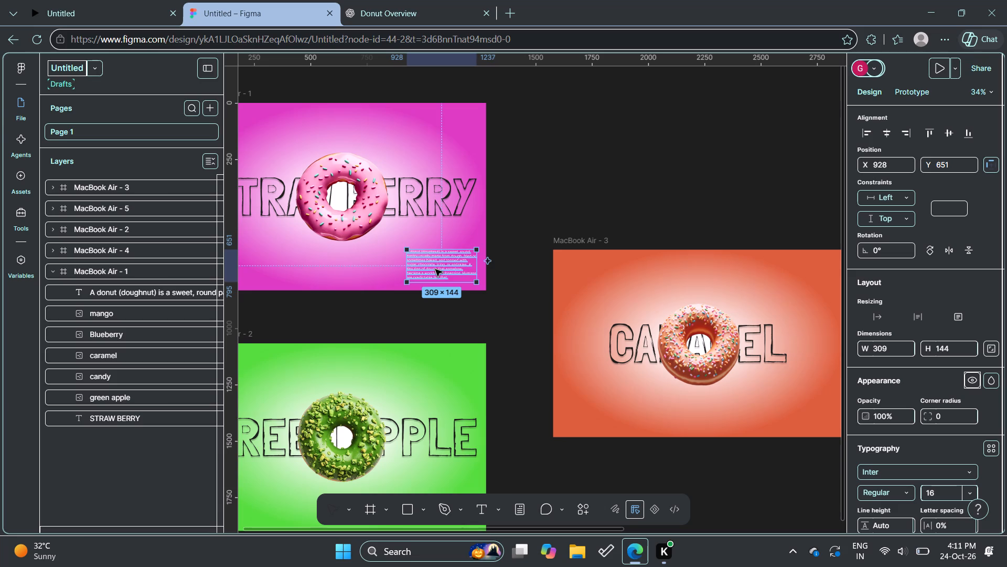
click(566, 185)
scroll(566, 185, down, 1)
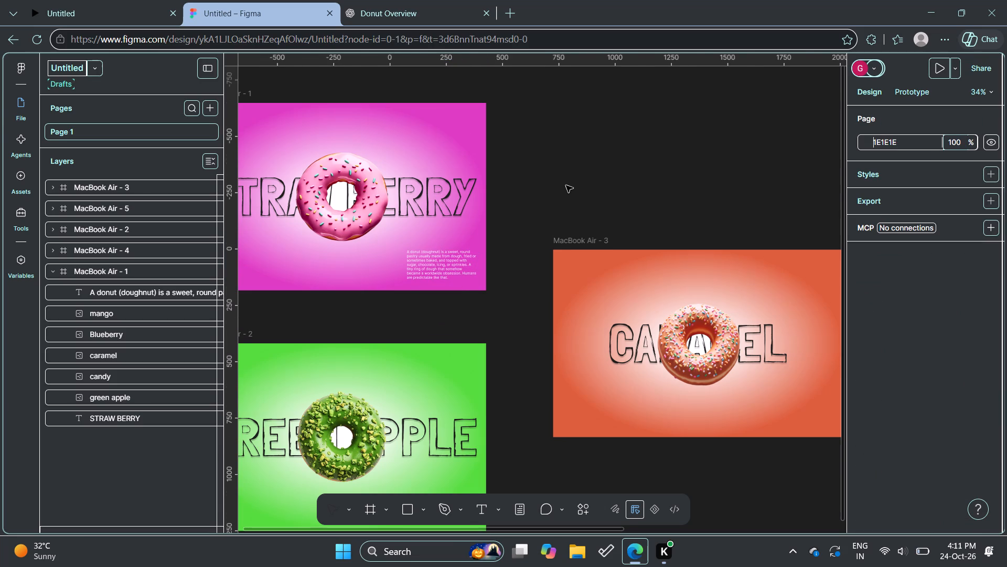
scroll(566, 185, down, 2)
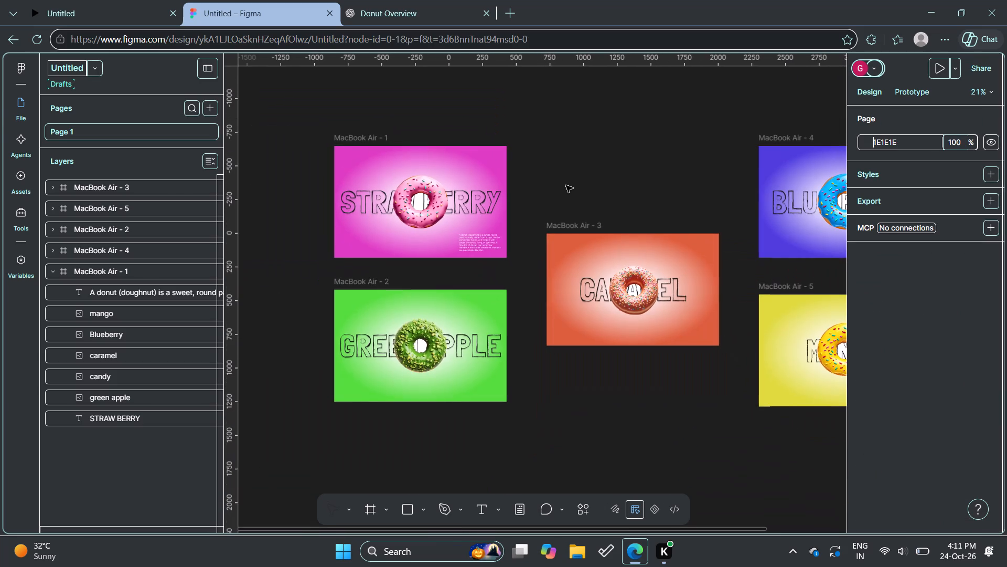
click(483, 243)
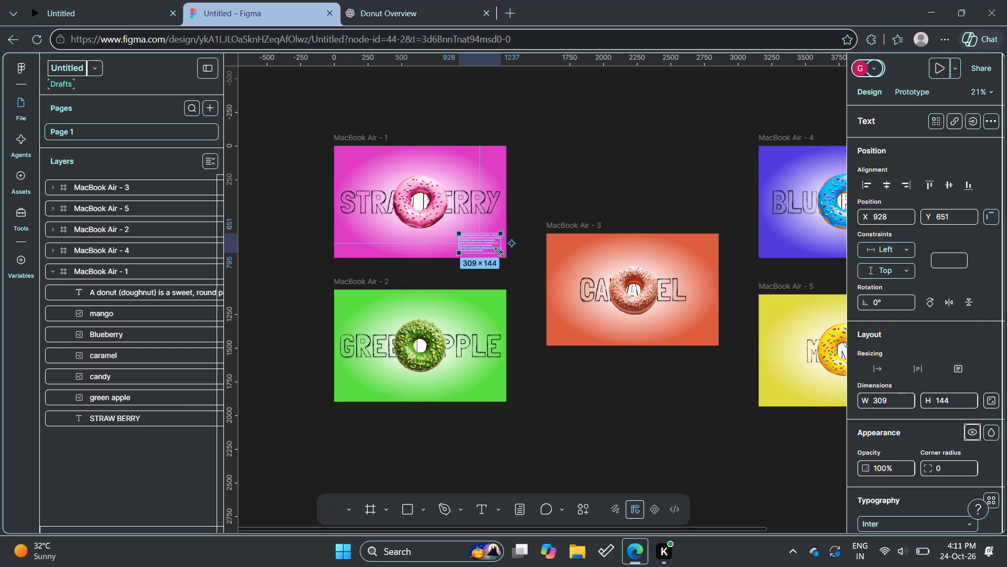
click(499, 253)
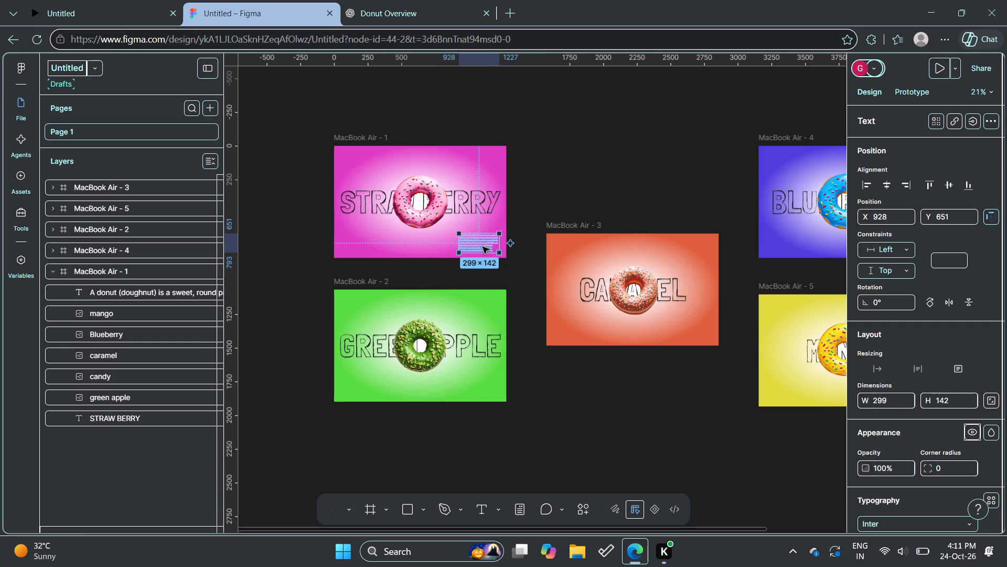
Duplicate the description paragraph and place the copy in the lower-right corner of MacBook Air - 2, at about X 943, Y 613.
key(ctrl+d)
drag(483, 247, 484, 387)
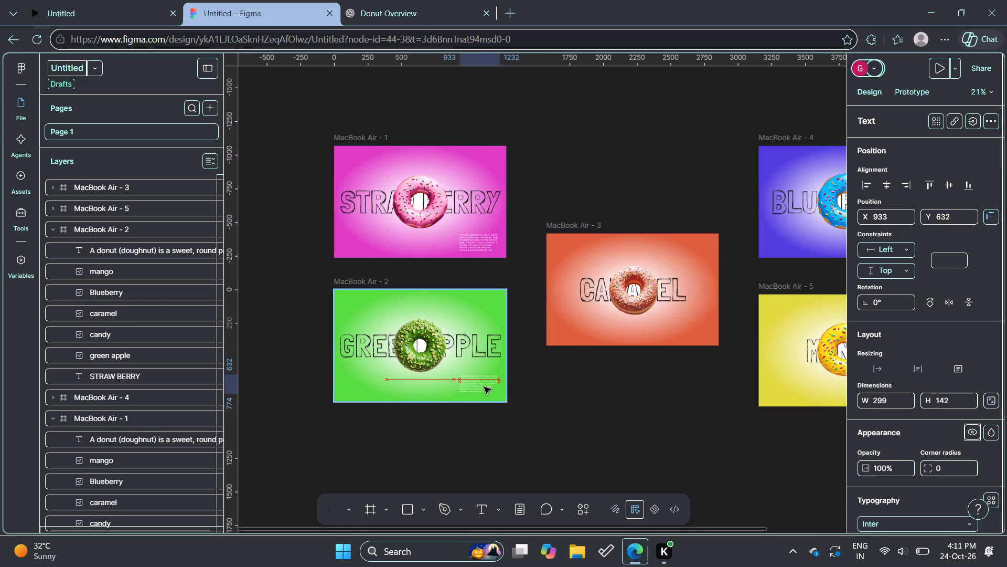
drag(484, 387, 485, 385)
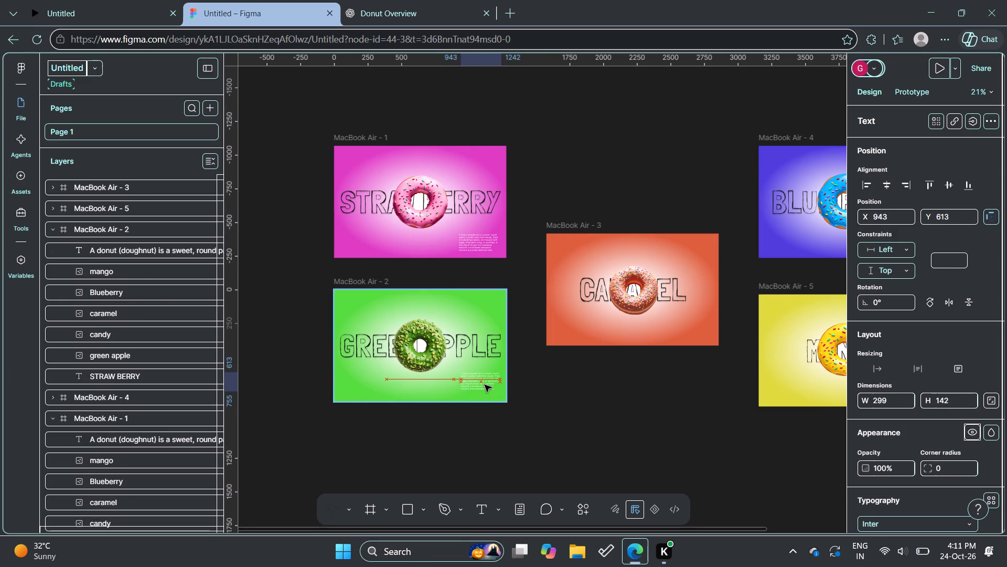
drag(485, 385, 485, 386)
drag(485, 386, 485, 384)
Duplicate the green apple frame's paragraph and place the copy in the lower-right corner of MacBook Air - 3, at about X 924, Y 613.
key(ctrl+d)
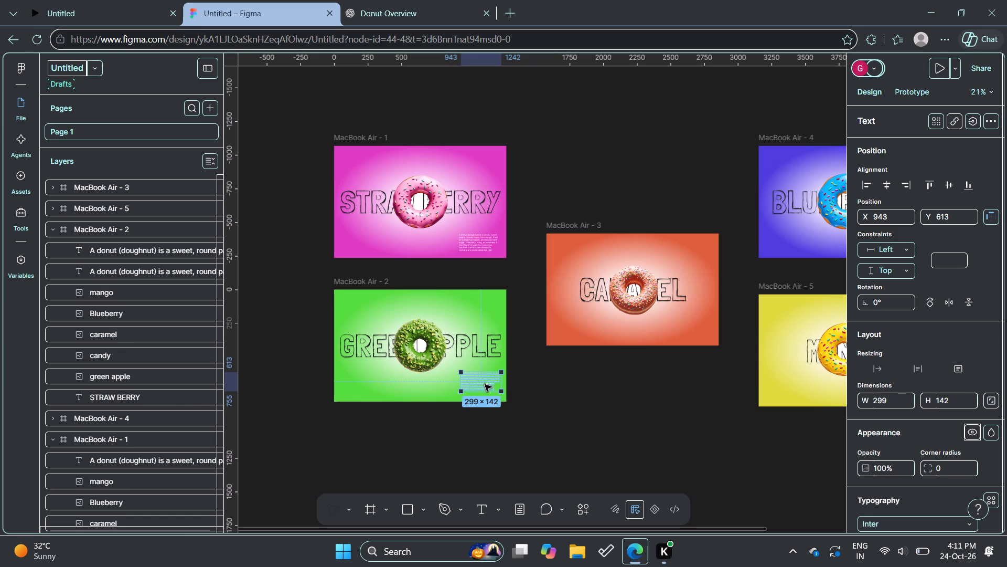
drag(485, 384, 697, 327)
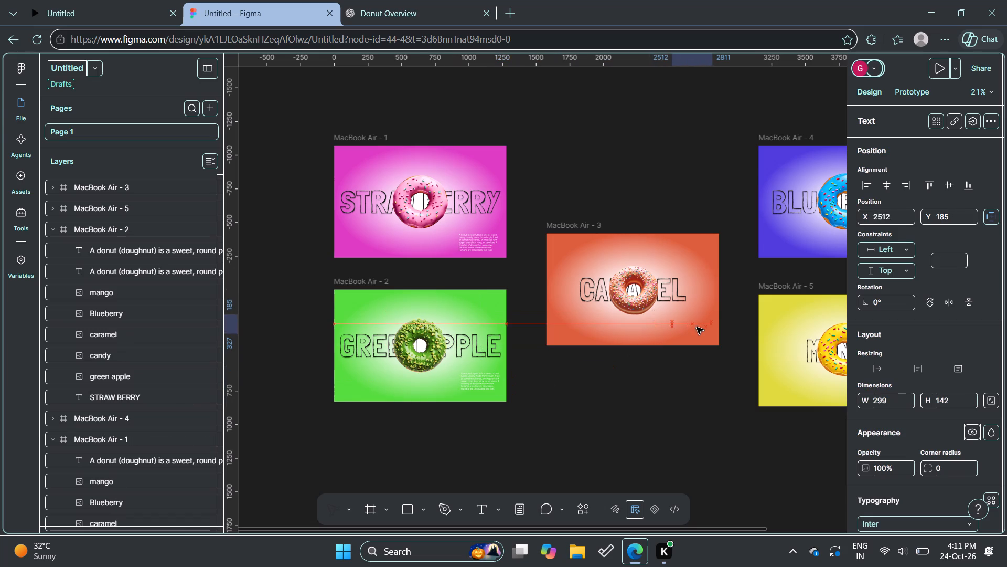
drag(697, 327, 694, 330)
Duplicate the caramel frame's paragraph and place the copy in the lower-right corner of MacBook Air - 4, at about X 920, Y 622.
key(ctrl+d)
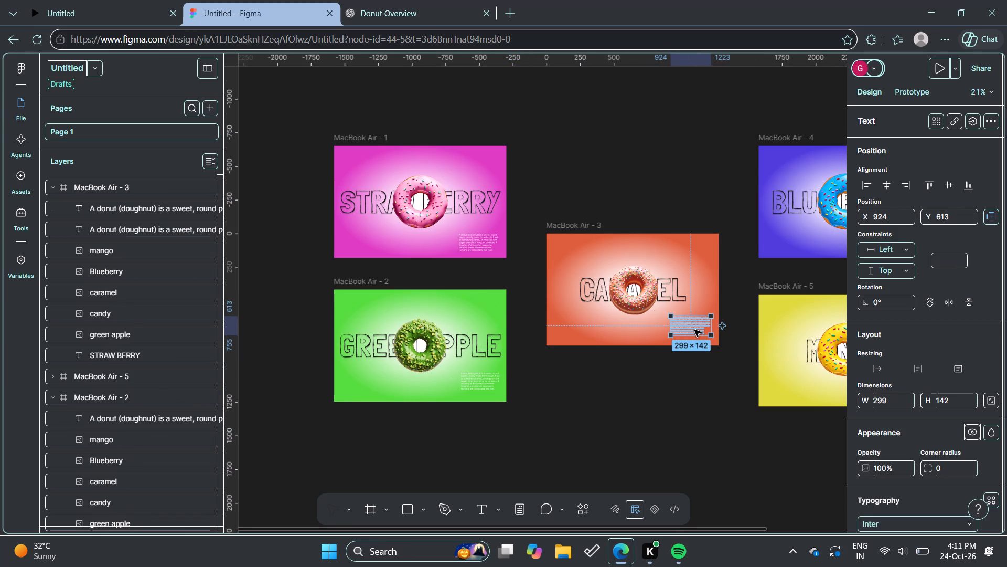
scroll(694, 330, left, 3)
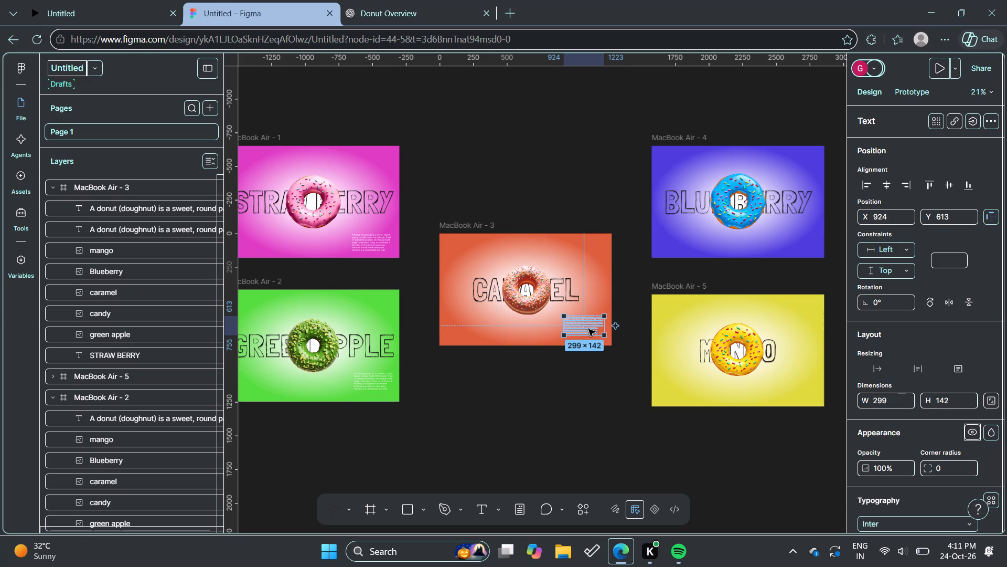
drag(588, 329, 800, 243)
Duplicate the blueberry frame's paragraph and place the copy in the lower-right corner of MacBook Air - 5, at about X 925, Y 614.
key(ctrl+d)
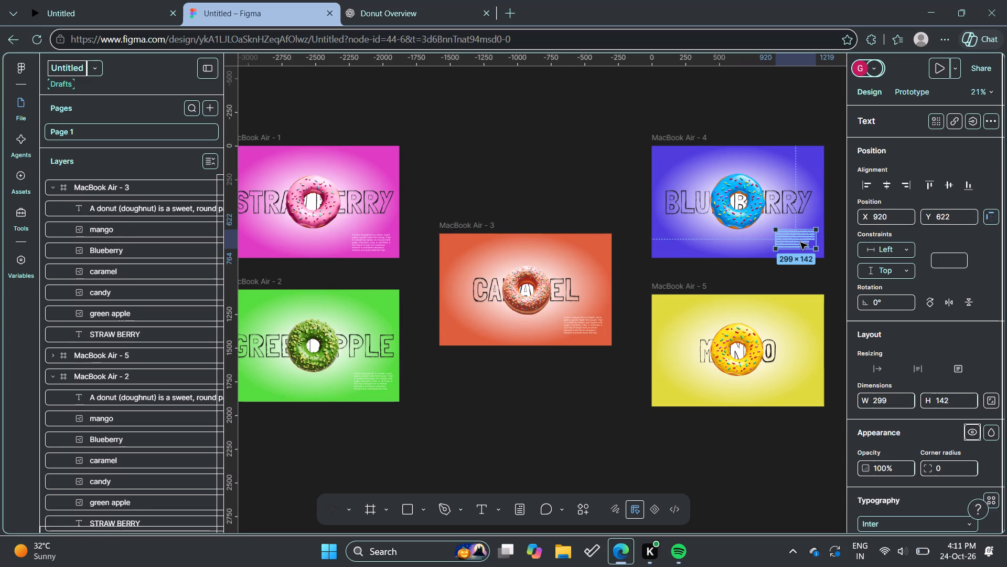
drag(800, 243, 804, 380)
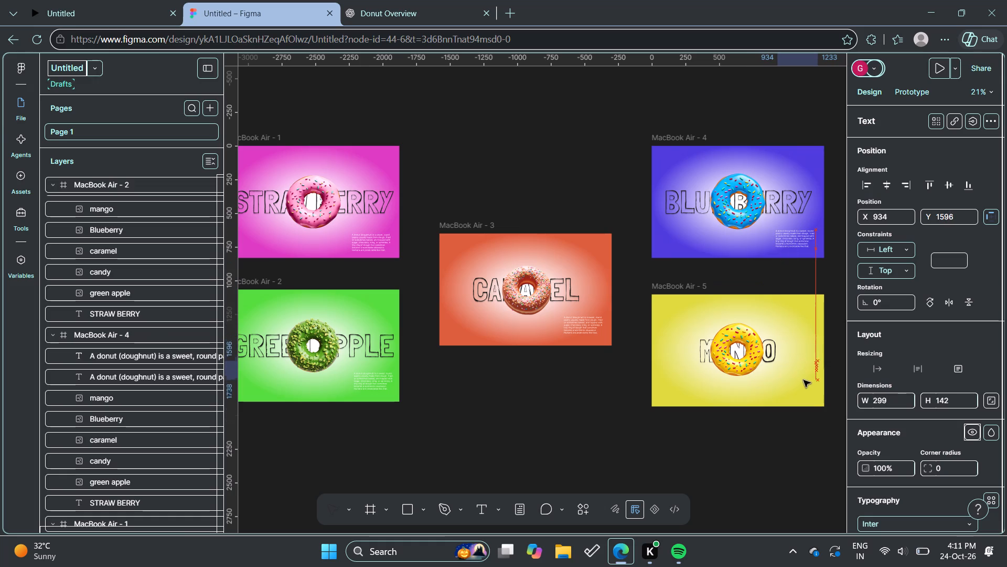
drag(804, 380, 801, 390)
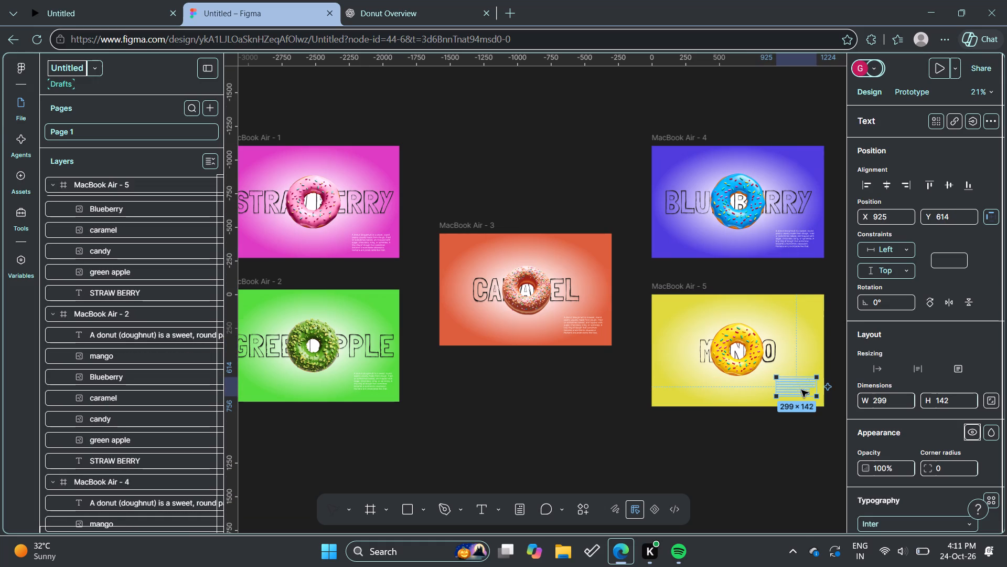
click(490, 422)
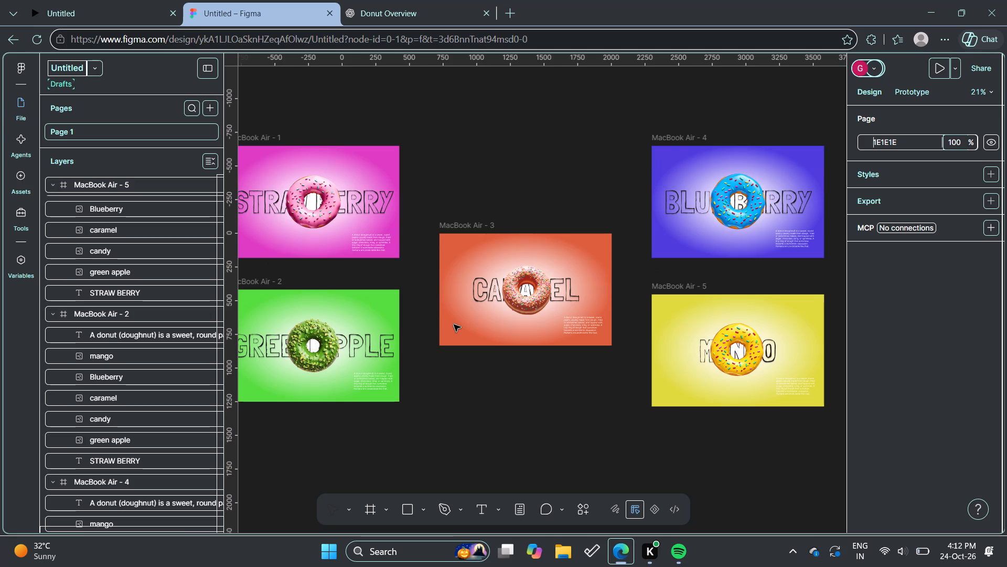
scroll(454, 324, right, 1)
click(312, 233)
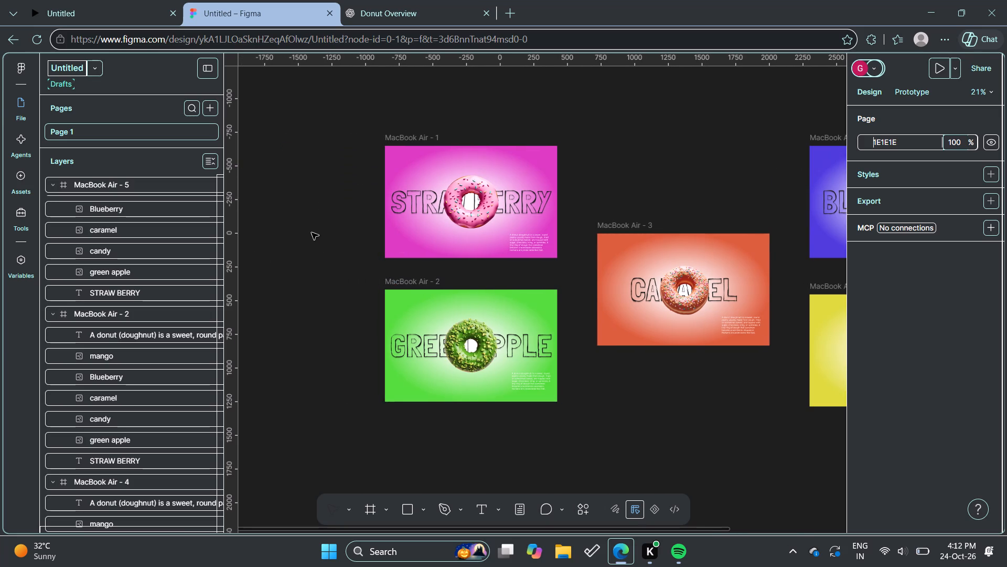
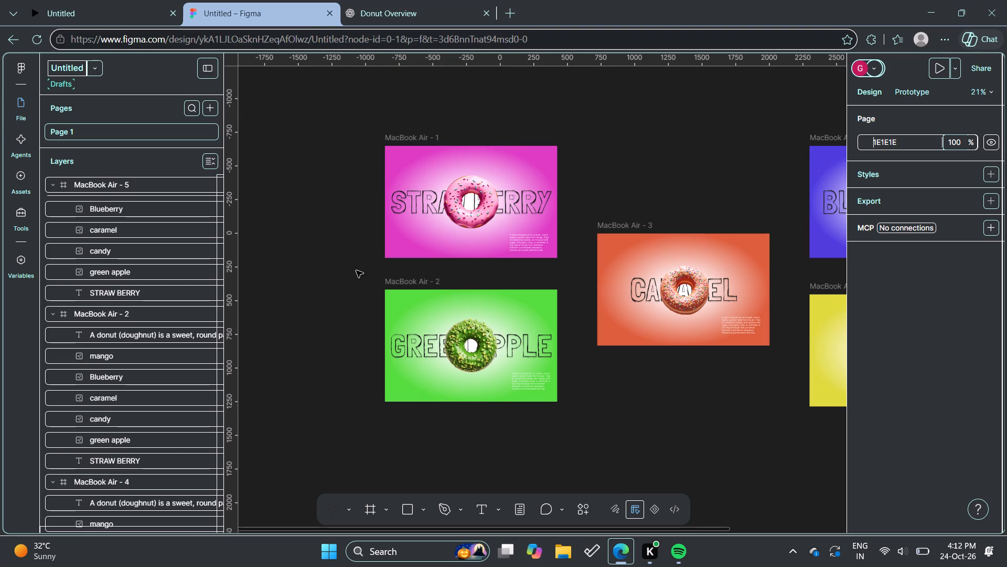
scroll(356, 270, up, 2)
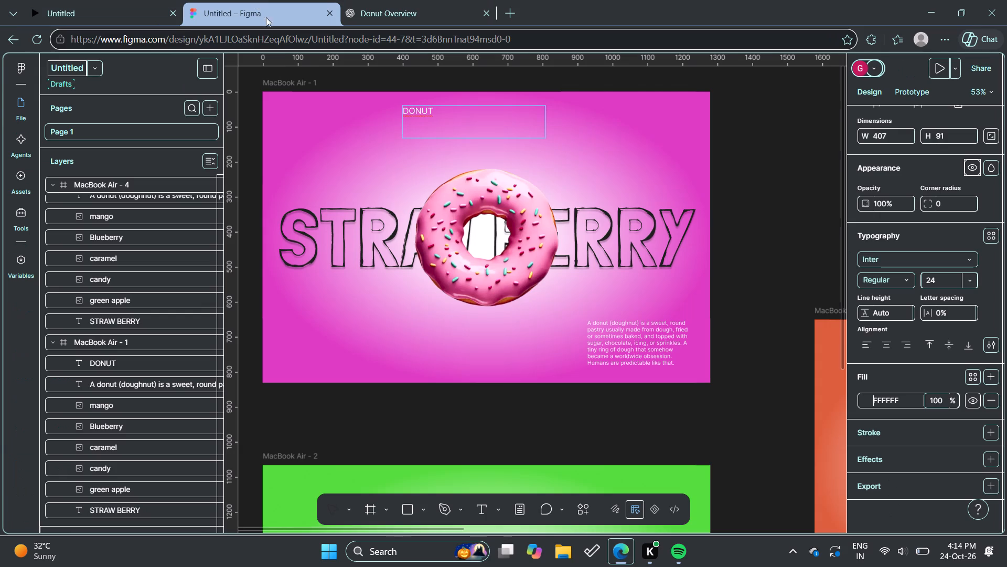
click(635, 169)
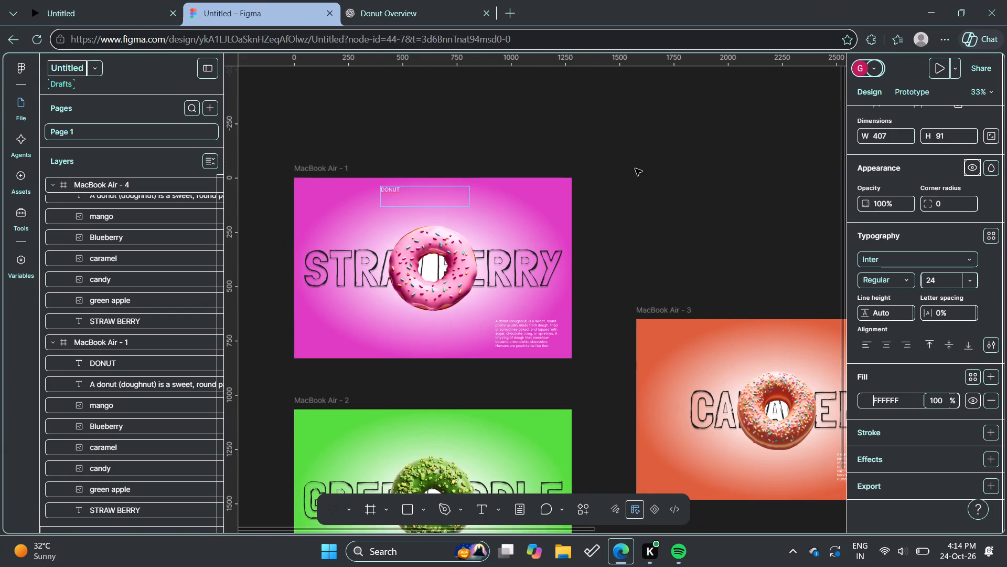
scroll(635, 169, left, 4)
click(392, 191)
key(Delete)
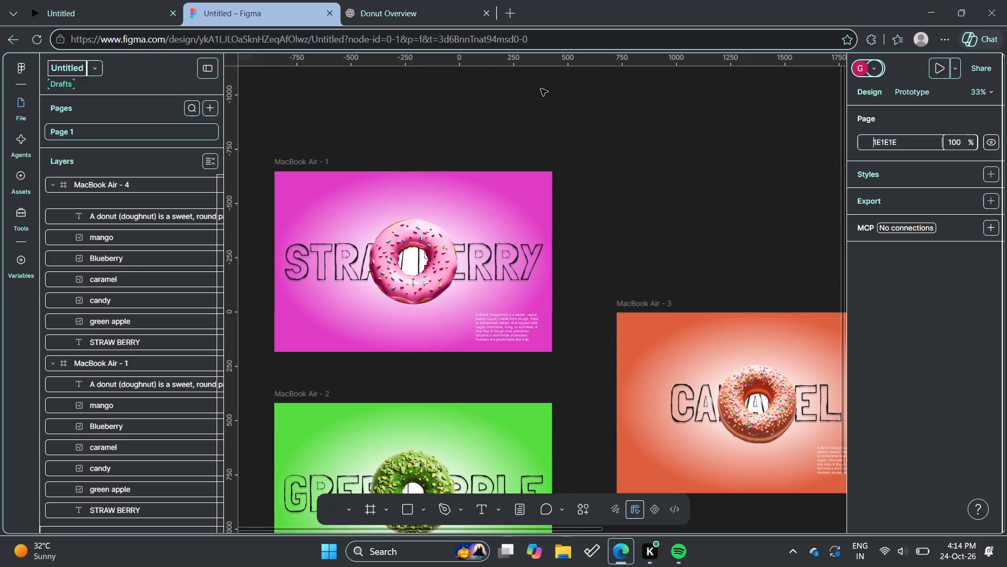
Launch the presentation preview of the donut prototype.
scroll(642, 154, down, 2)
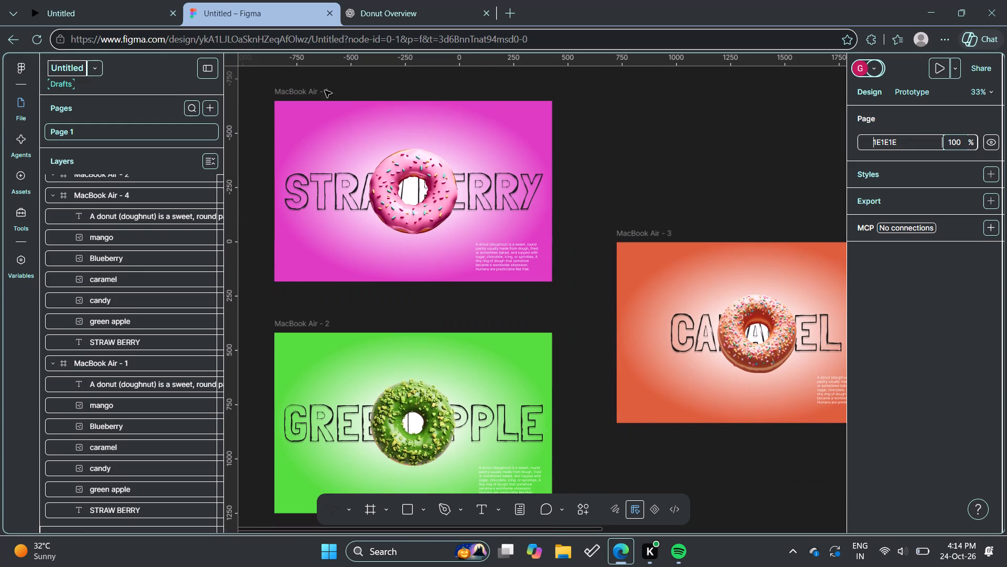
click(937, 70)
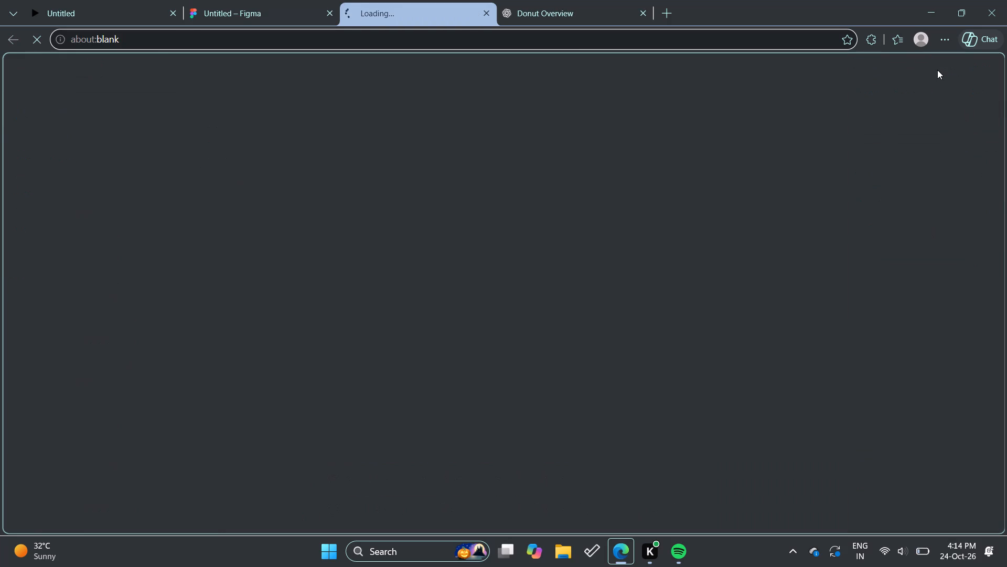
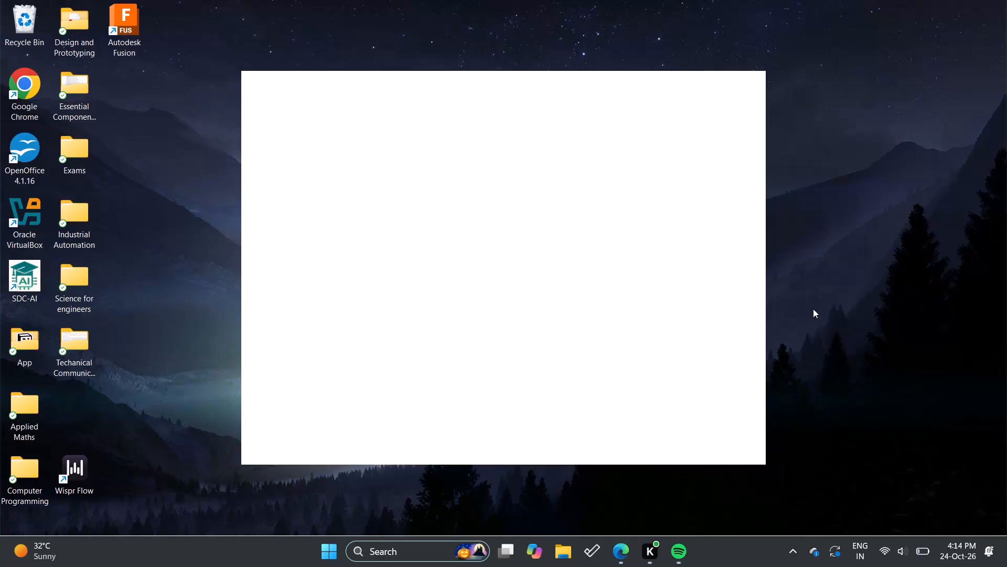
Look through the Windows display, personalization and lock screen settings for the option that controls the desktop's appearance.
right_click(813, 309)
right_drag(813, 309, 846, 329)
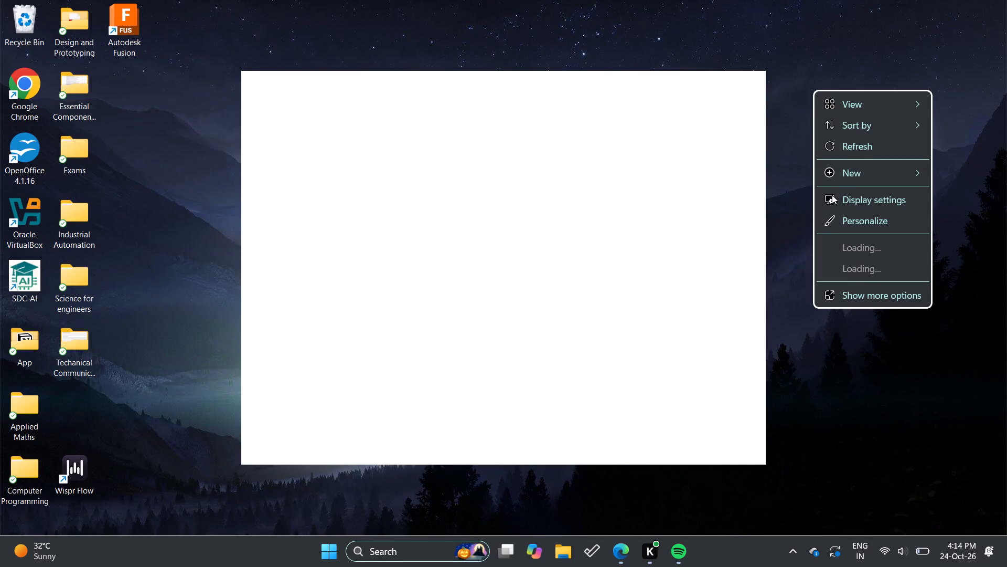
click(840, 222)
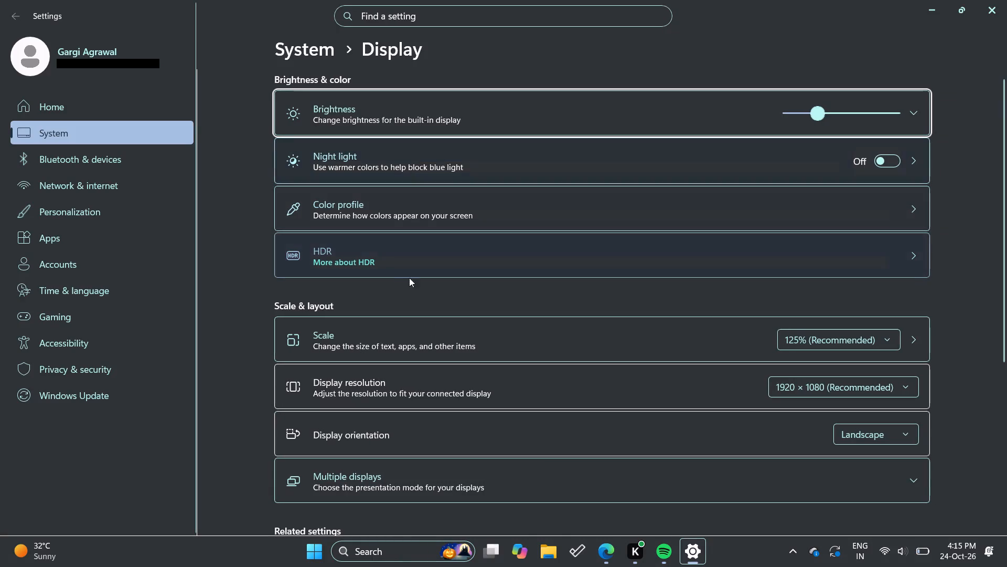
scroll(425, 387, down, 1)
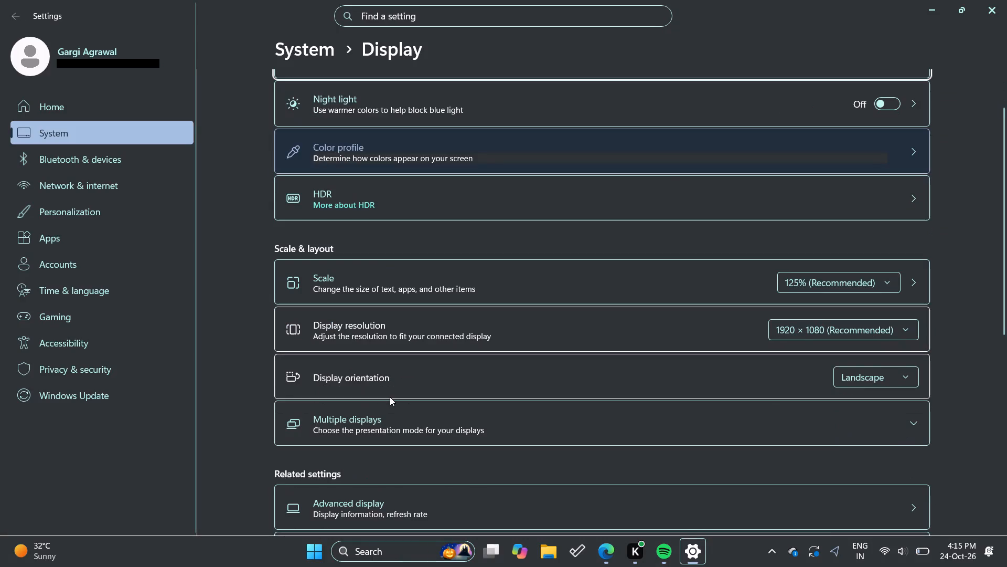
scroll(390, 397, down, 2)
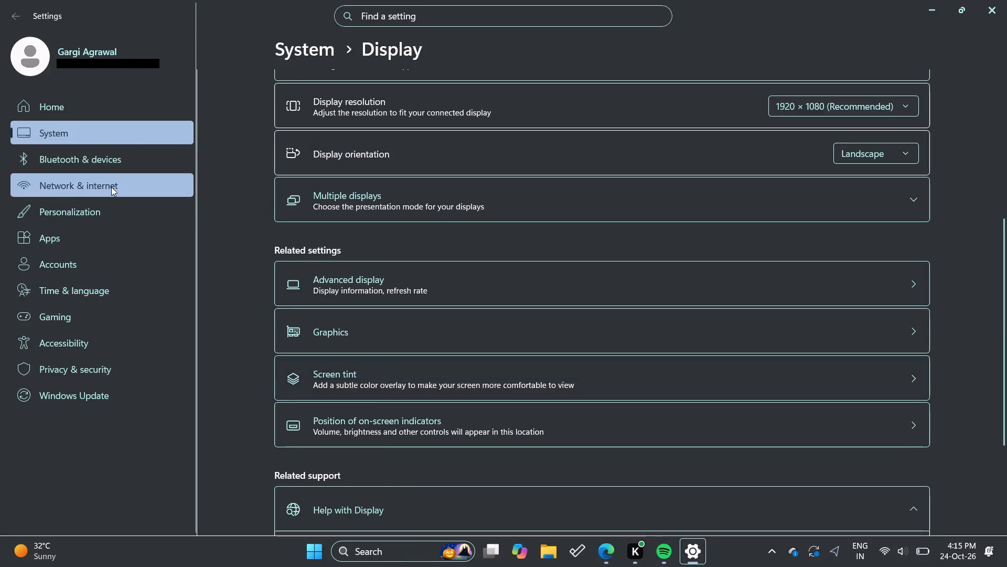
click(115, 206)
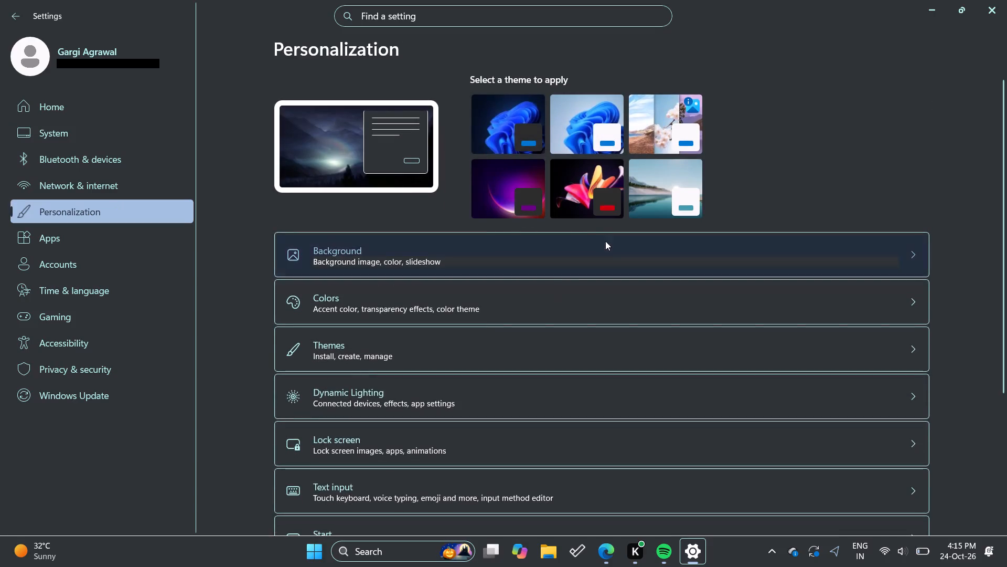
scroll(433, 397, down, 1)
click(363, 386)
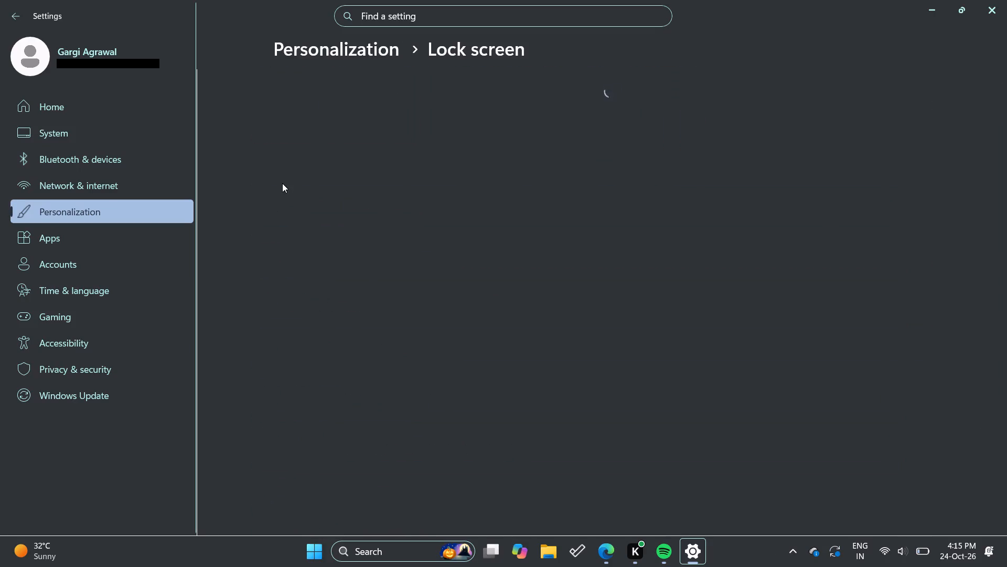
scroll(347, 243, down, 2)
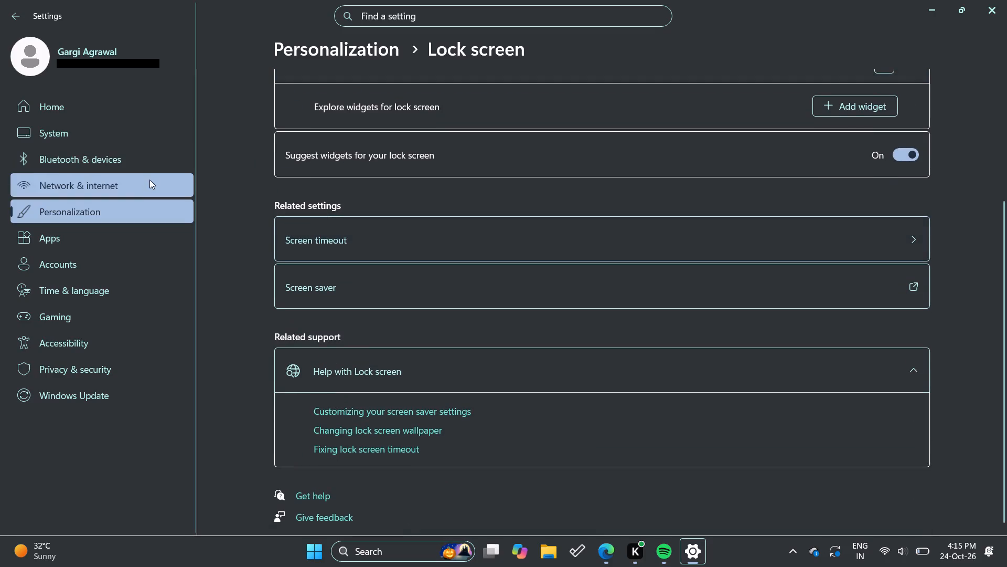
click(372, 50)
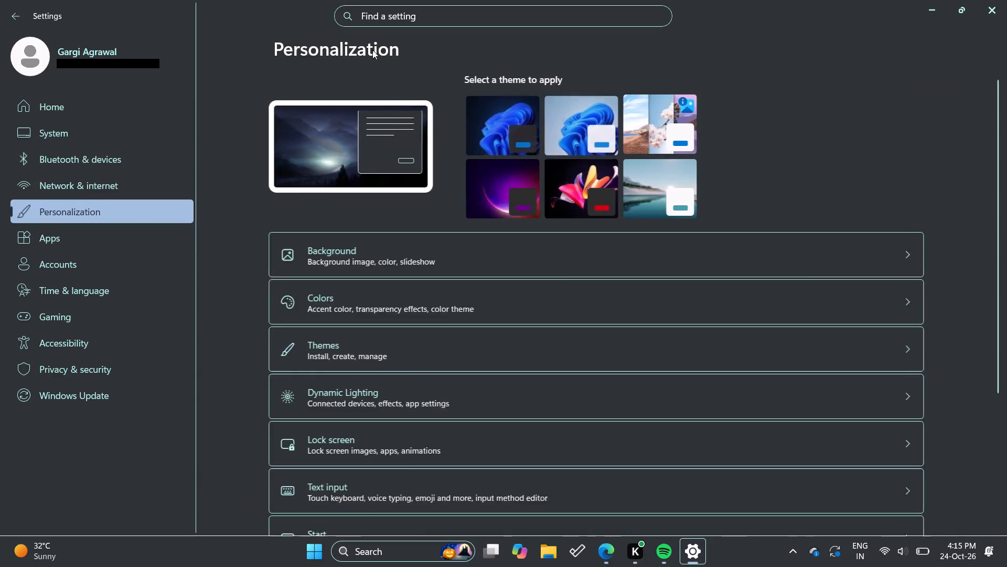
Apply the dark Windows theme with the blue bloom wallpaper in the Personalization theme settings.
scroll(574, 319, down, 2)
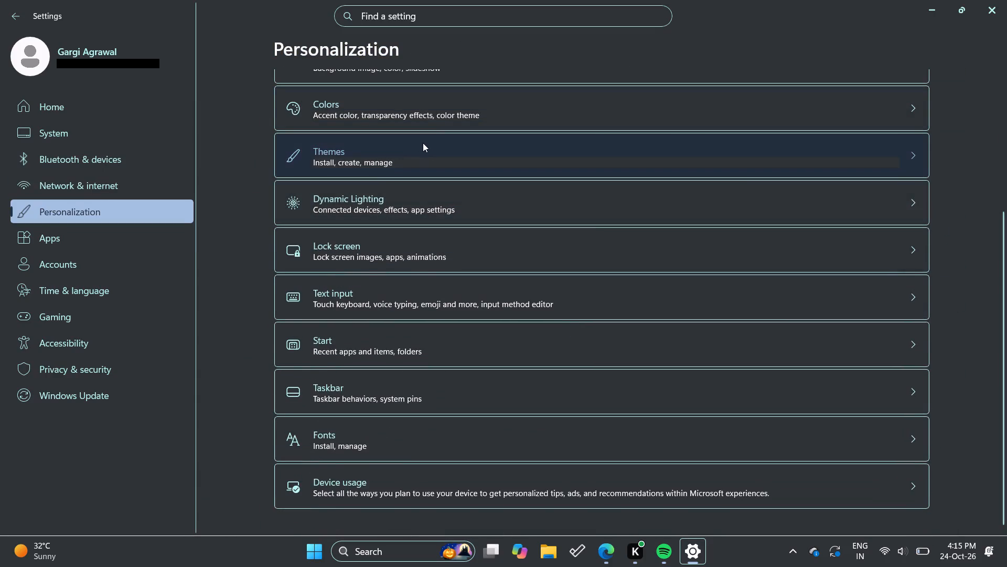
click(424, 146)
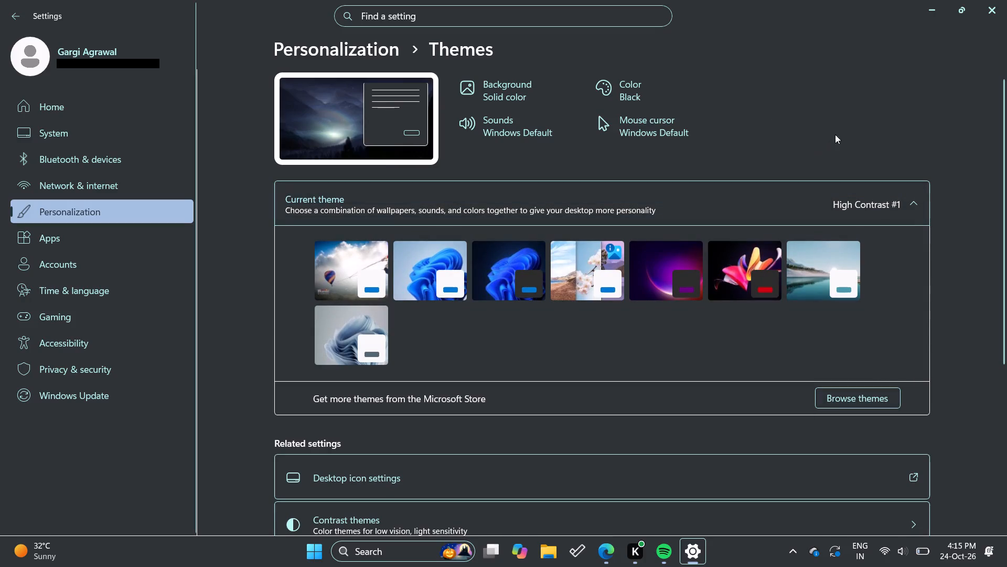
click(856, 199)
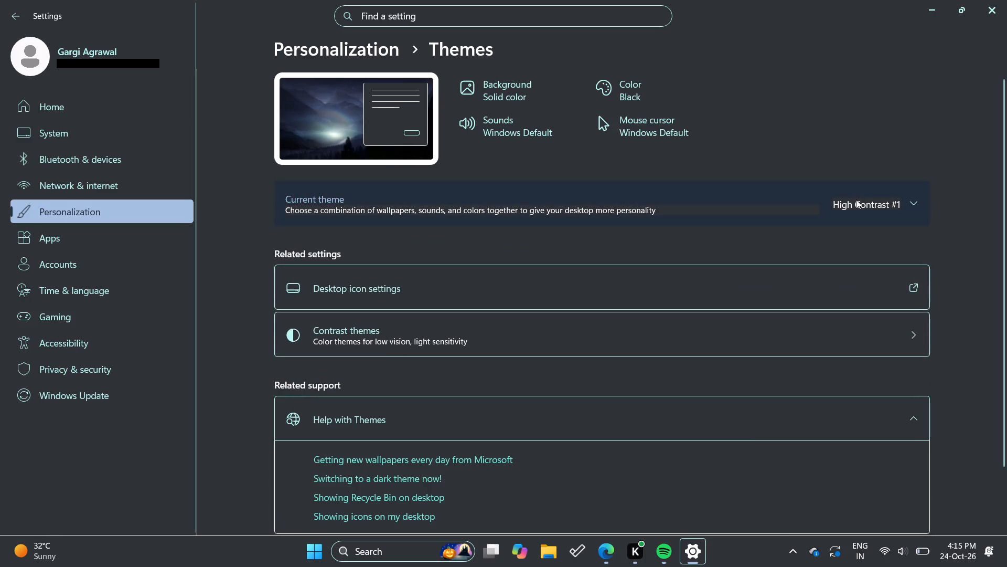
click(856, 199)
scroll(387, 101, up, 3)
click(389, 133)
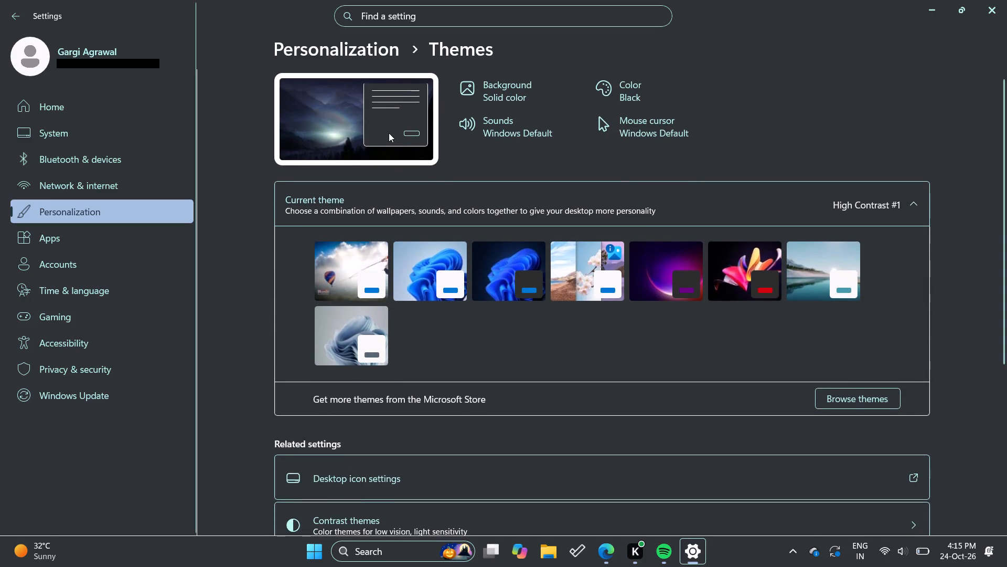
scroll(389, 133, down, 2)
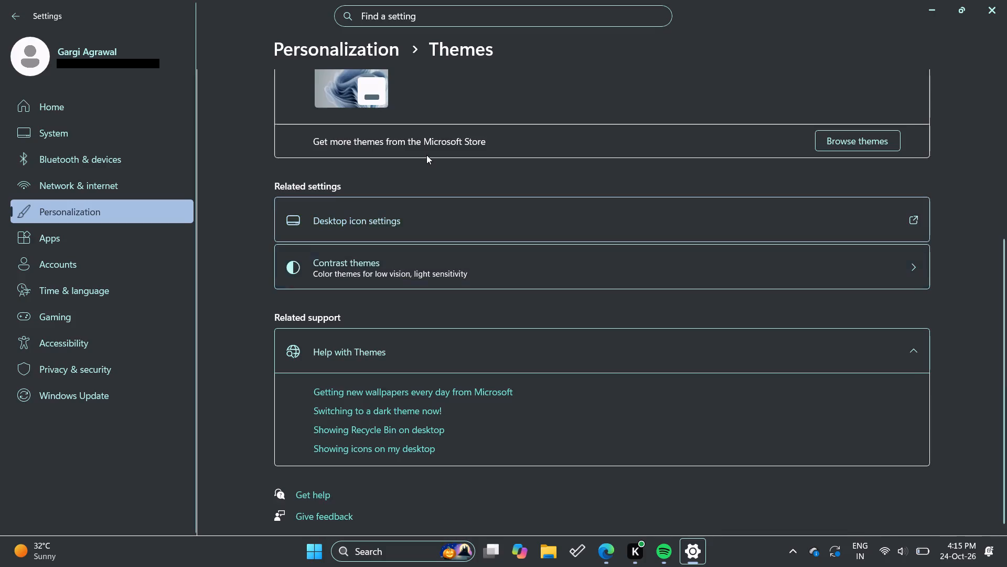
scroll(426, 155, up, 2)
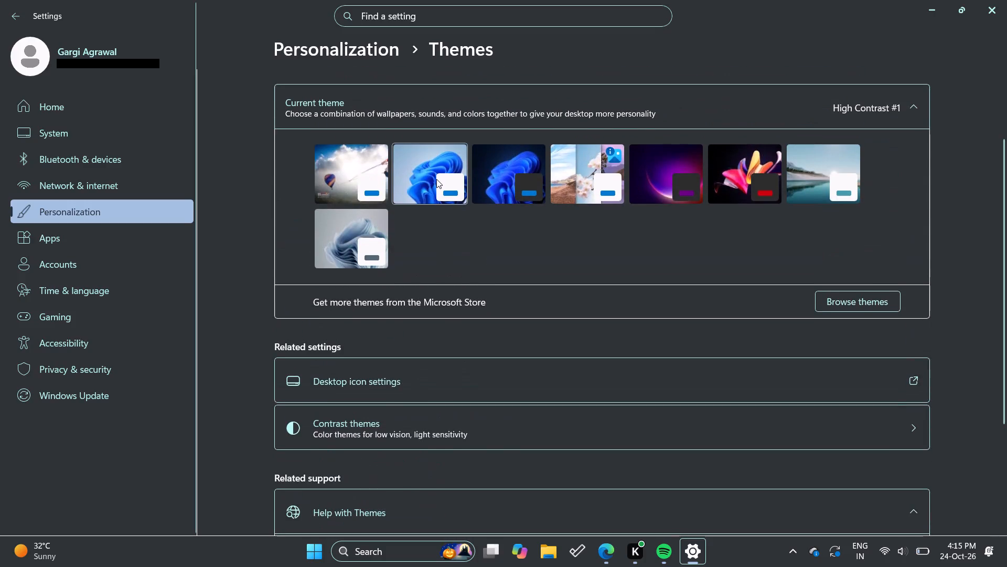
click(509, 183)
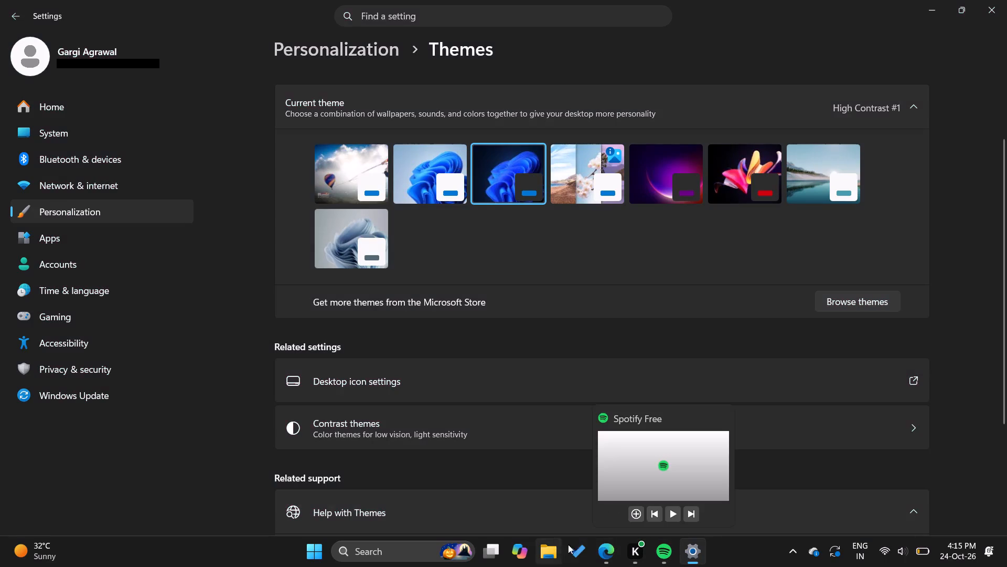
Switch back to the donut prototype preview in Edge and advance it from the strawberry screen through green apple to caramel.
click(604, 556)
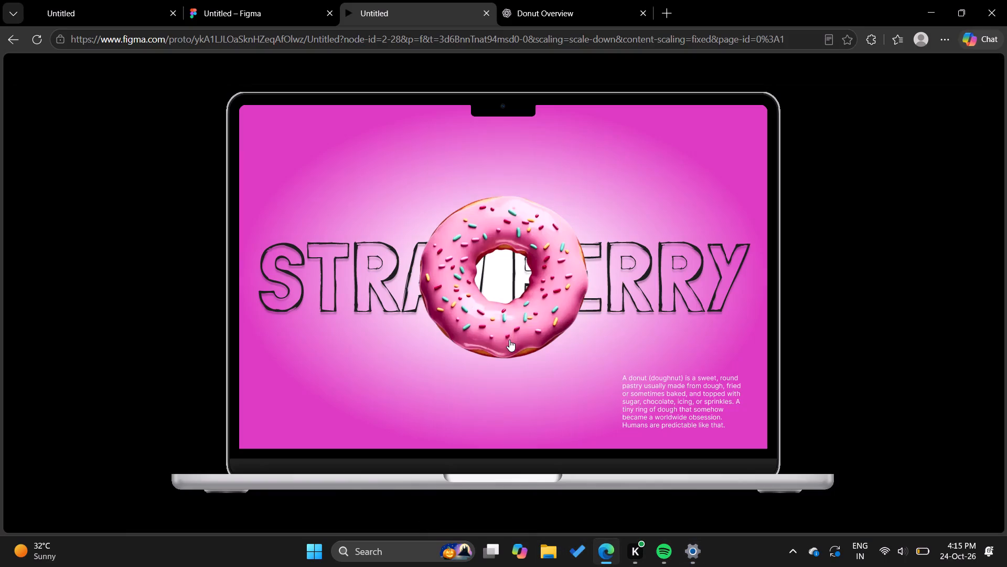
click(509, 340)
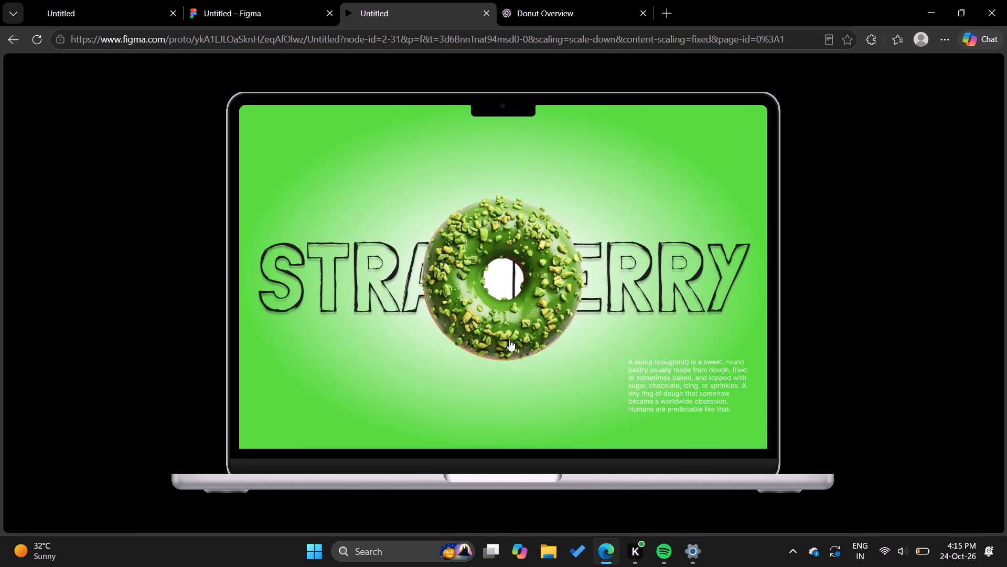
click(509, 340)
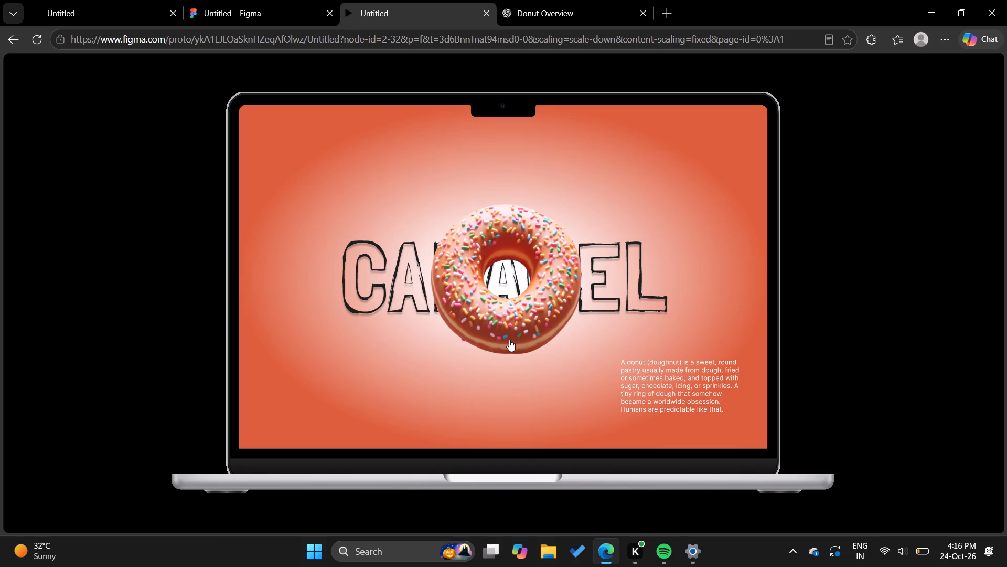
Return to the Figma design and move MacBook Air - 1's description paragraph into the frame's lower-right corner, at about X 981, Y 690.
click(226, 0)
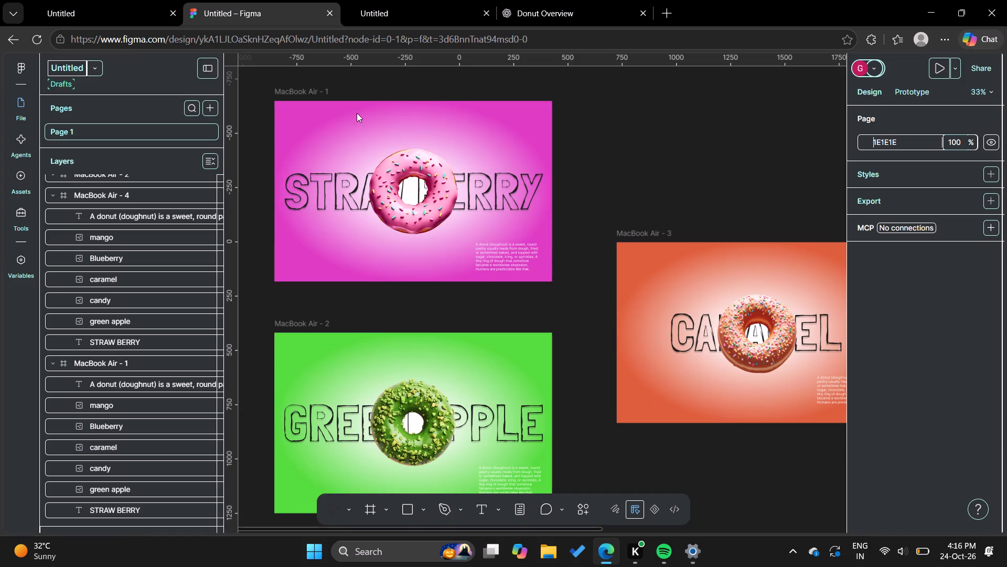
click(507, 240)
click(512, 256)
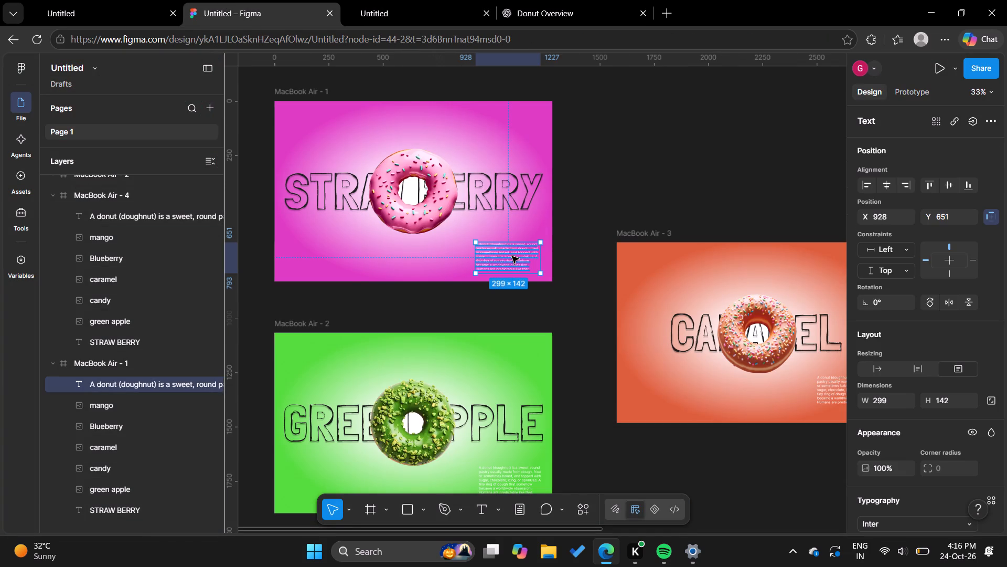
drag(507, 256, 526, 264)
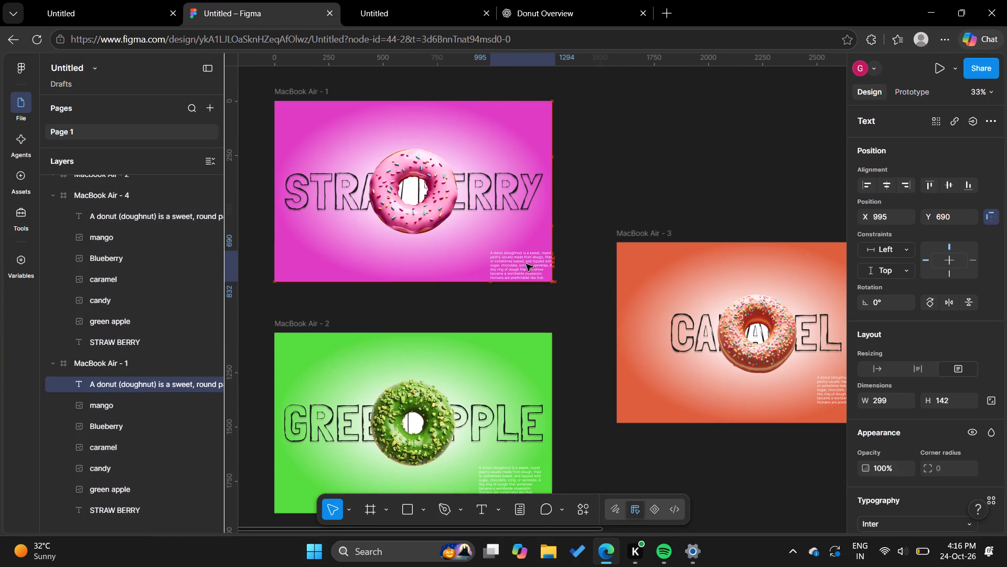
drag(526, 264, 516, 265)
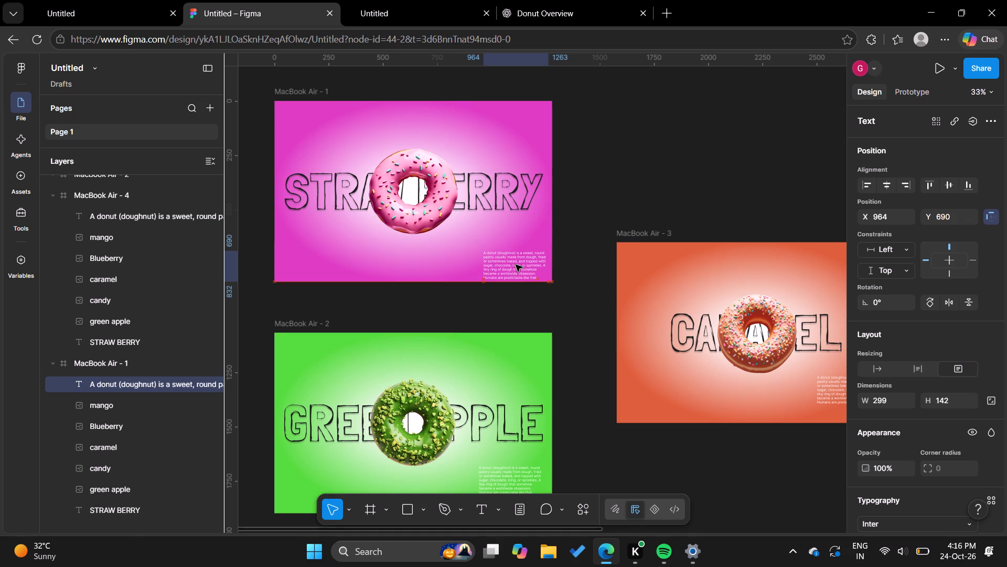
drag(516, 265, 517, 265)
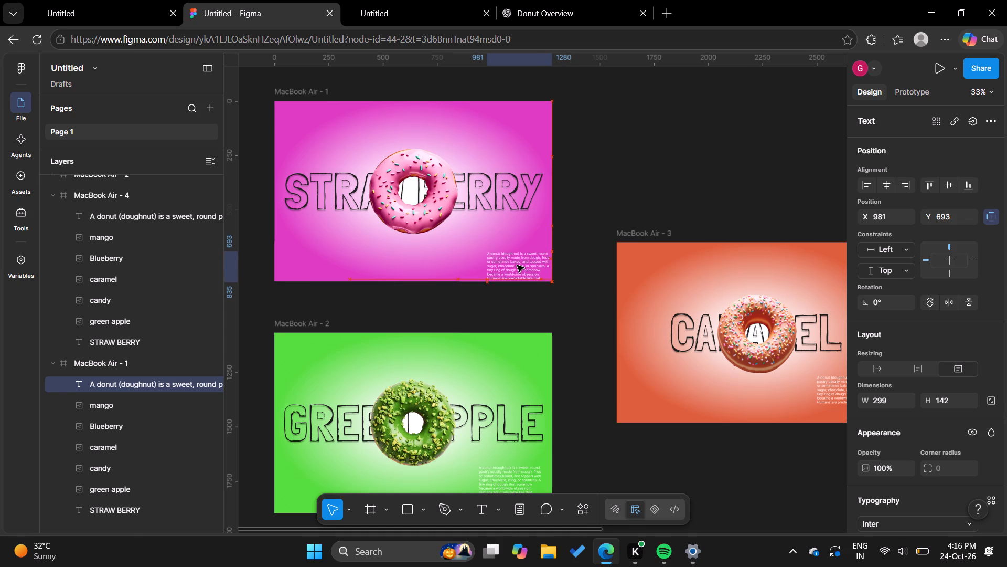
drag(517, 265, 516, 264)
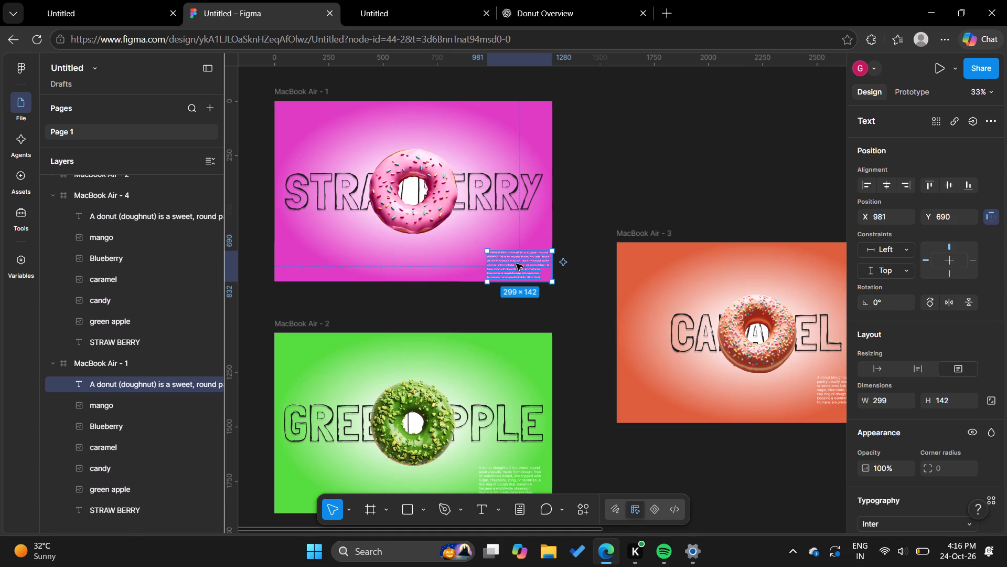
click(607, 361)
Move the description paragraph on the green apple frame, MacBook Air - 2, into its lower-right corner at about X 995, Y 688.
scroll(607, 361, down, 2)
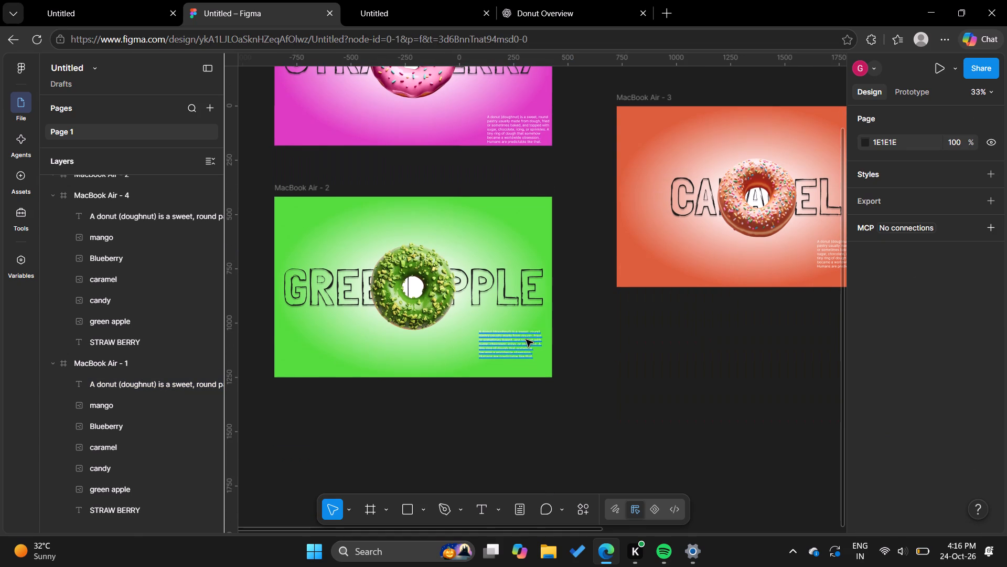
drag(526, 340, 540, 361)
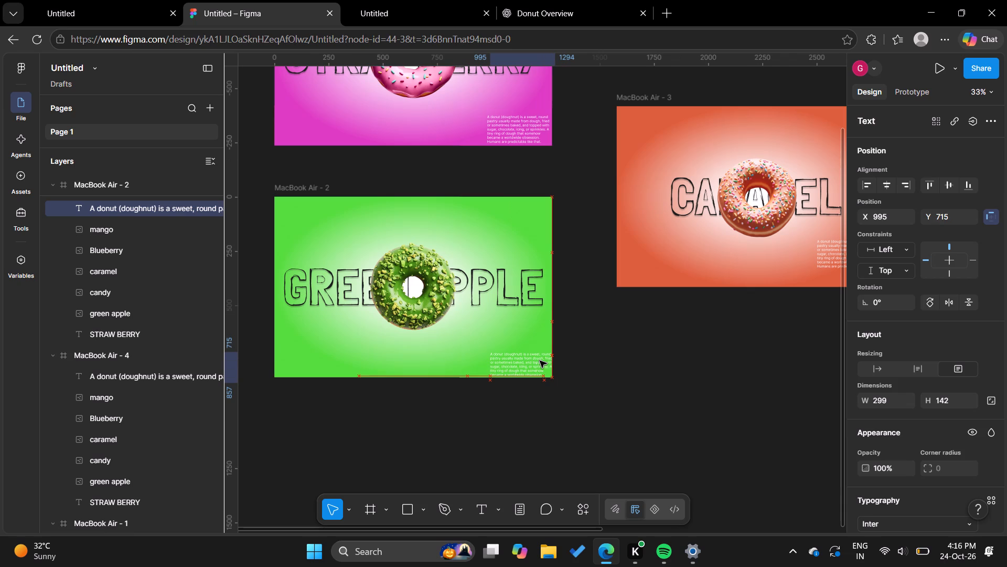
drag(540, 361, 538, 356)
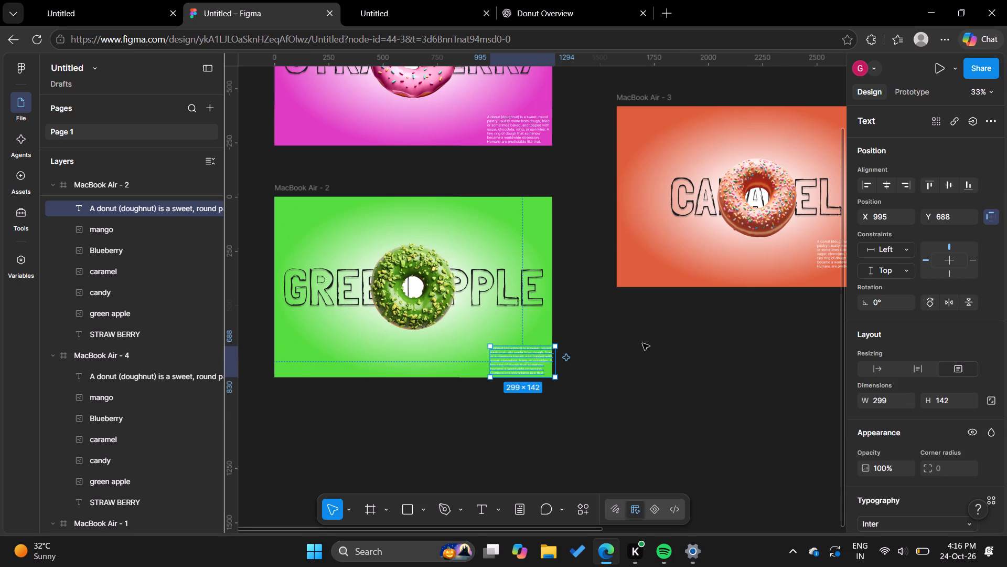
click(644, 343)
Move the description paragraph on the caramel frame, MacBook Air - 3, into its lower-right corner at about X 981, Y 690.
scroll(644, 343, left, 2)
click(586, 260)
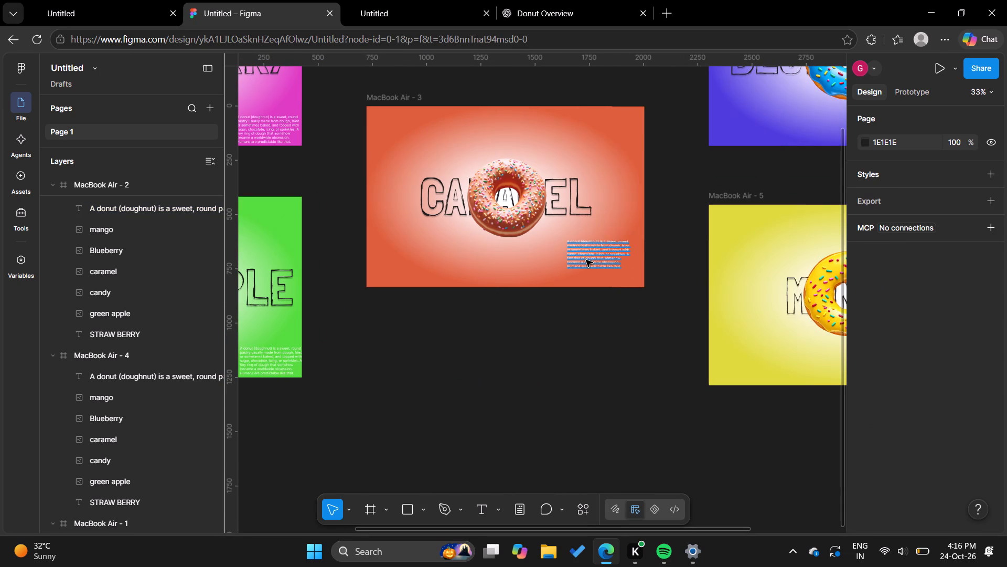
drag(586, 260, 597, 275)
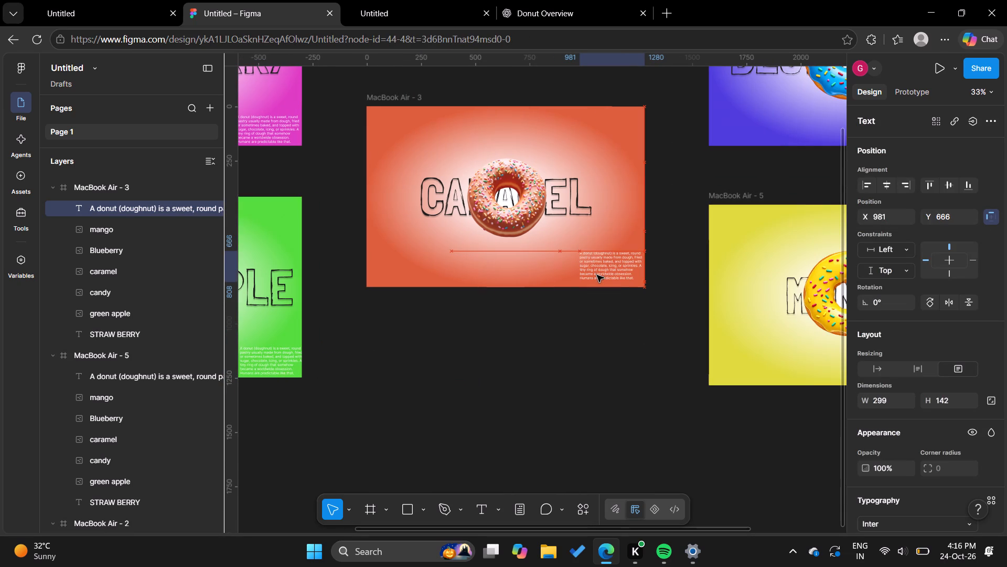
drag(597, 275, 596, 276)
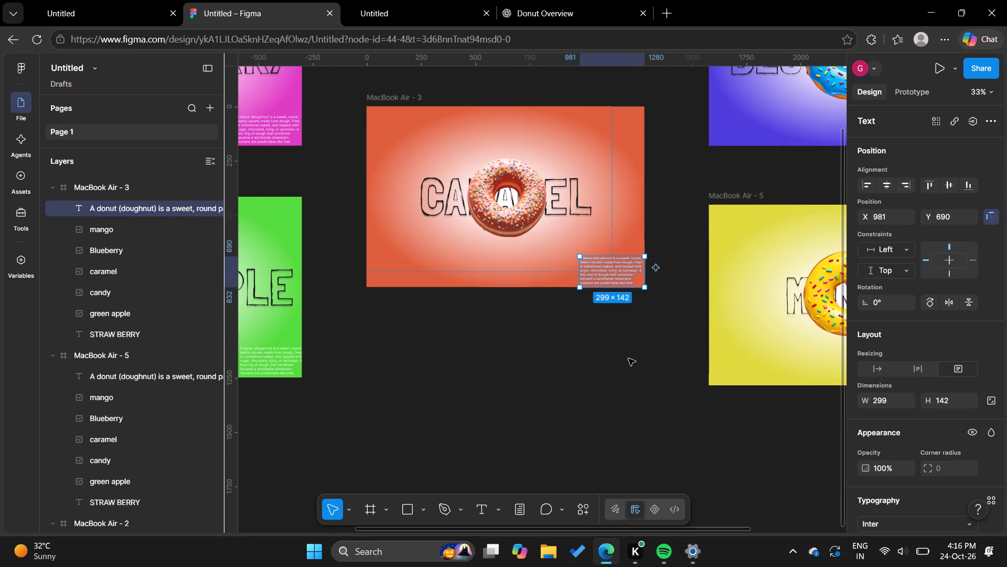
click(628, 359)
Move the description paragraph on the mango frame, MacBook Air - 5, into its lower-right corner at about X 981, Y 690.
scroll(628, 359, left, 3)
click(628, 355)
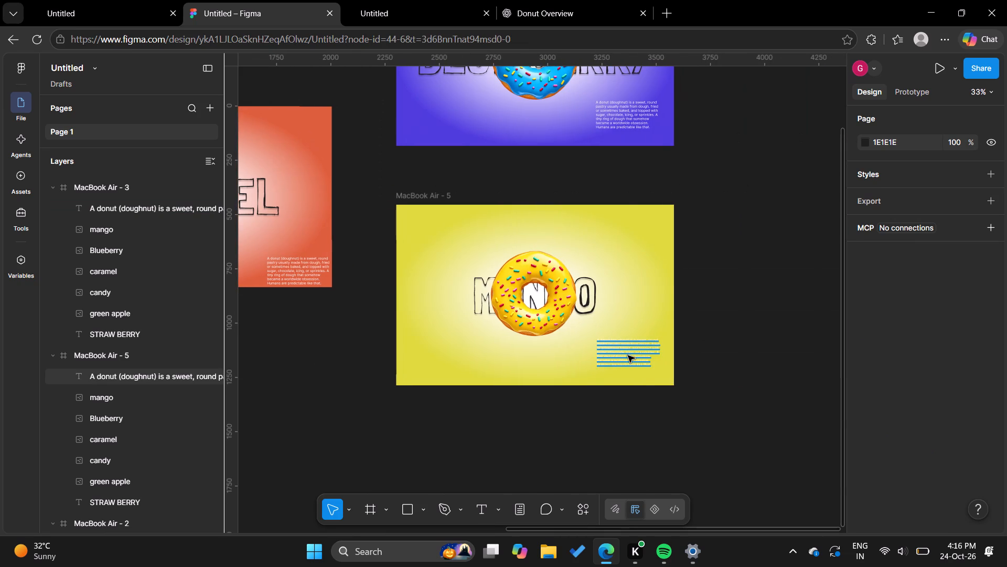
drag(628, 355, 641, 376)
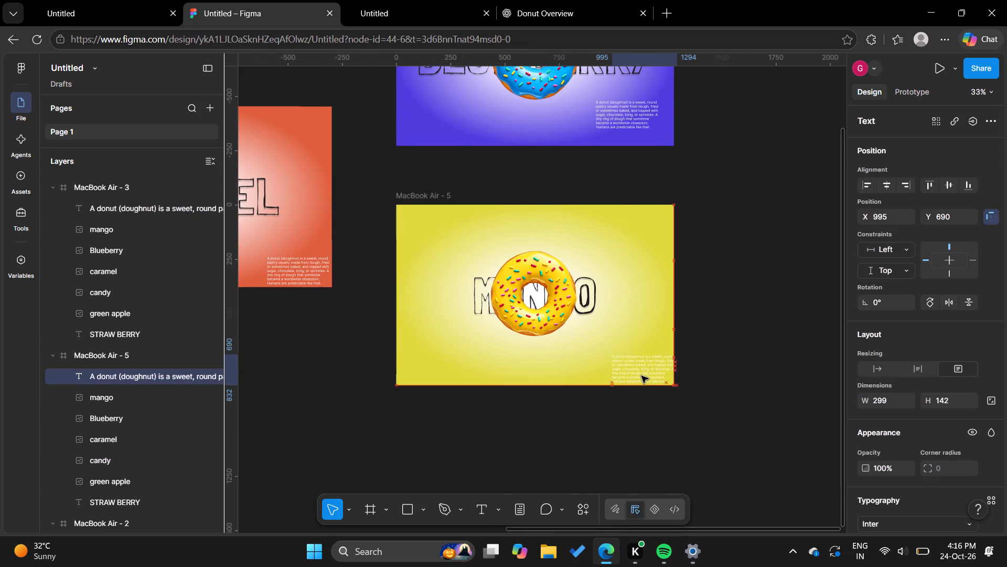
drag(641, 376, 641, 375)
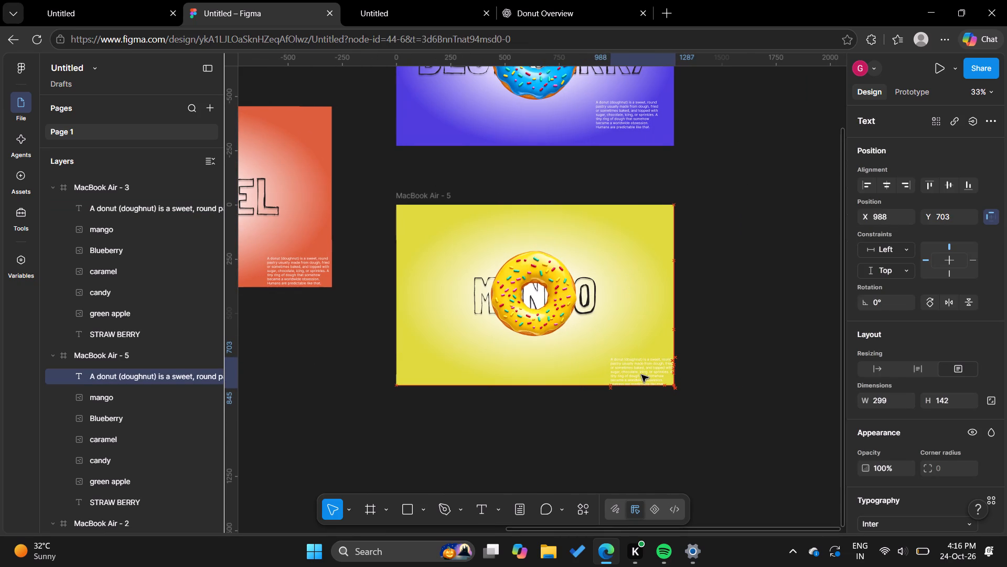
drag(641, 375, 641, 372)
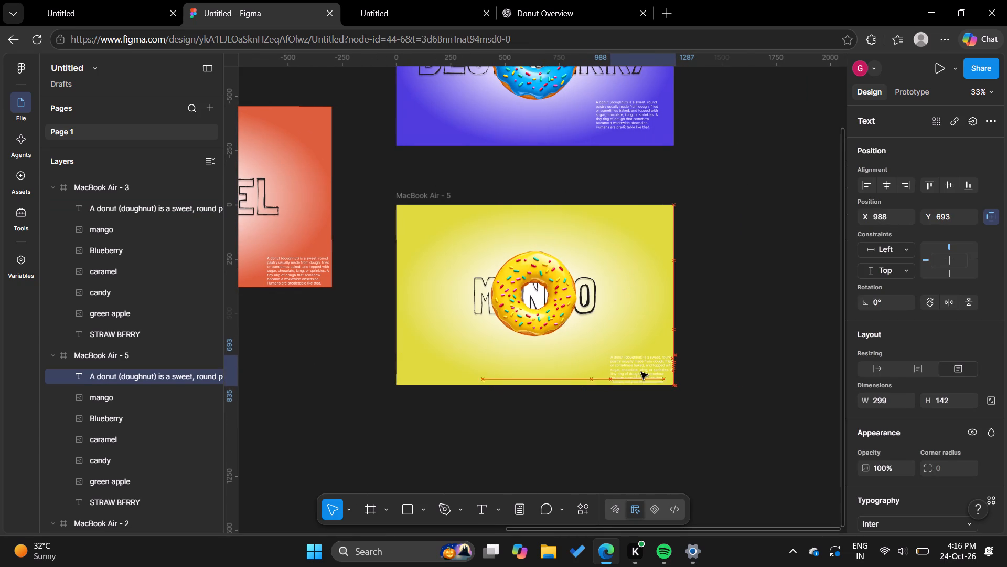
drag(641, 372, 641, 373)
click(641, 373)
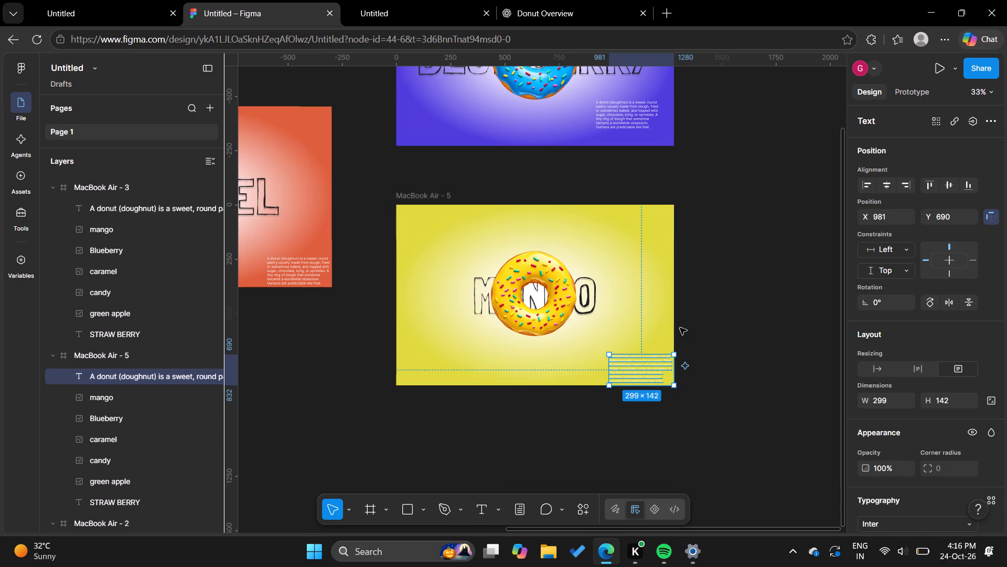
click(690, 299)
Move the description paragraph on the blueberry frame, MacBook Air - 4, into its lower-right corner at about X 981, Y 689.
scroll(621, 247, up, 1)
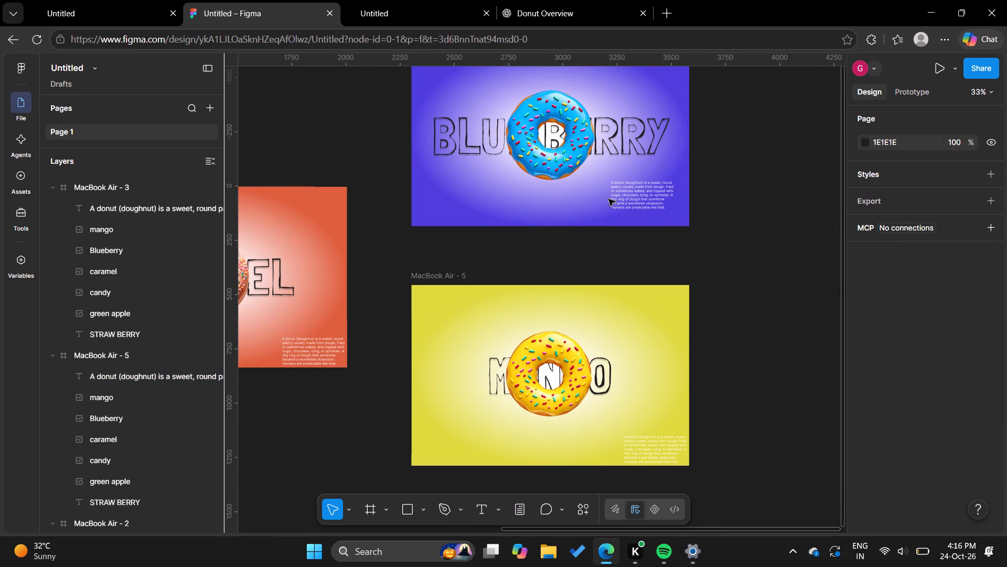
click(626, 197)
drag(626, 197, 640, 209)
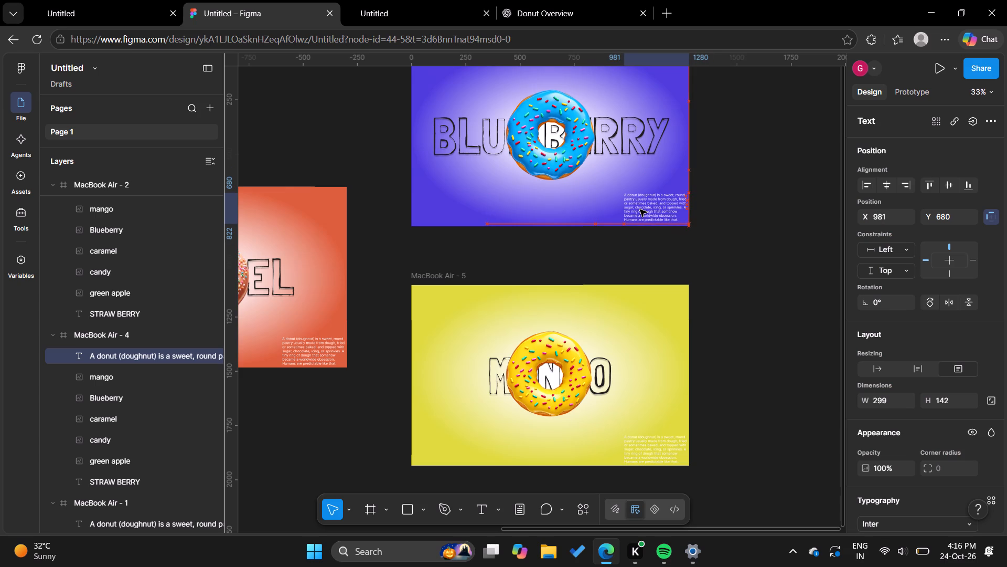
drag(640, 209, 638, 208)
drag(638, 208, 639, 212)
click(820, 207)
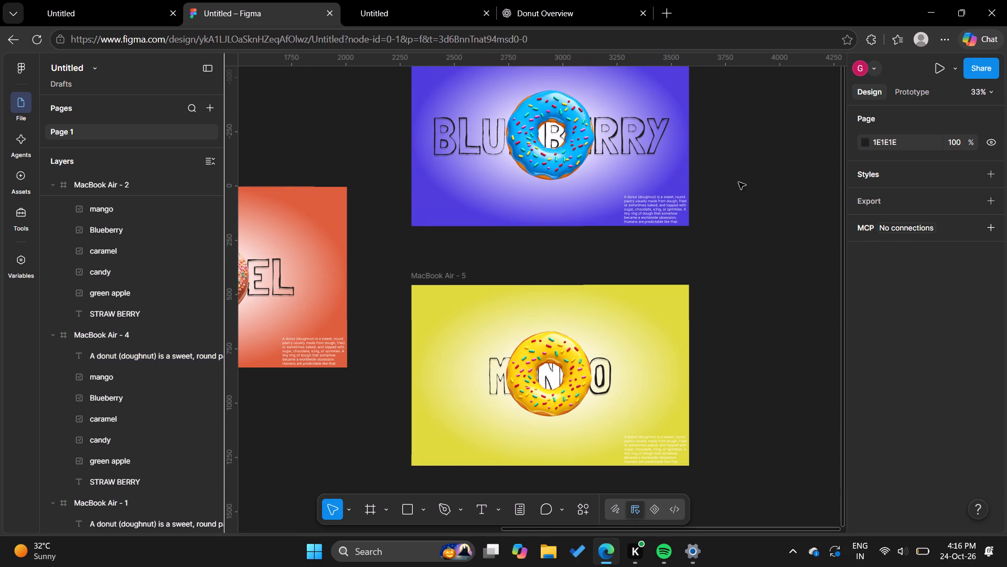
Set the position of the blueberry frame's description paragraph to X 881, Y 589.
click(633, 203)
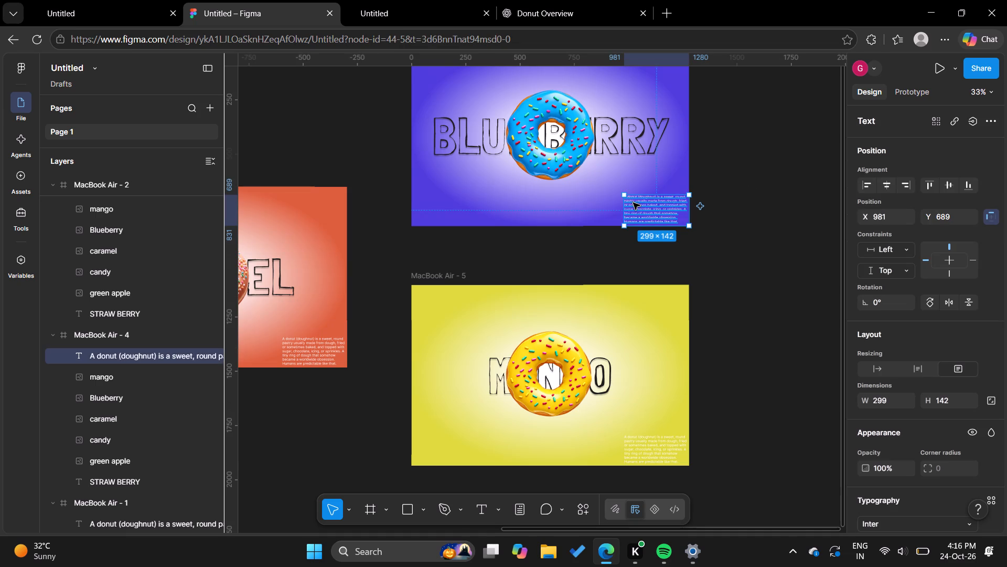
click(880, 215)
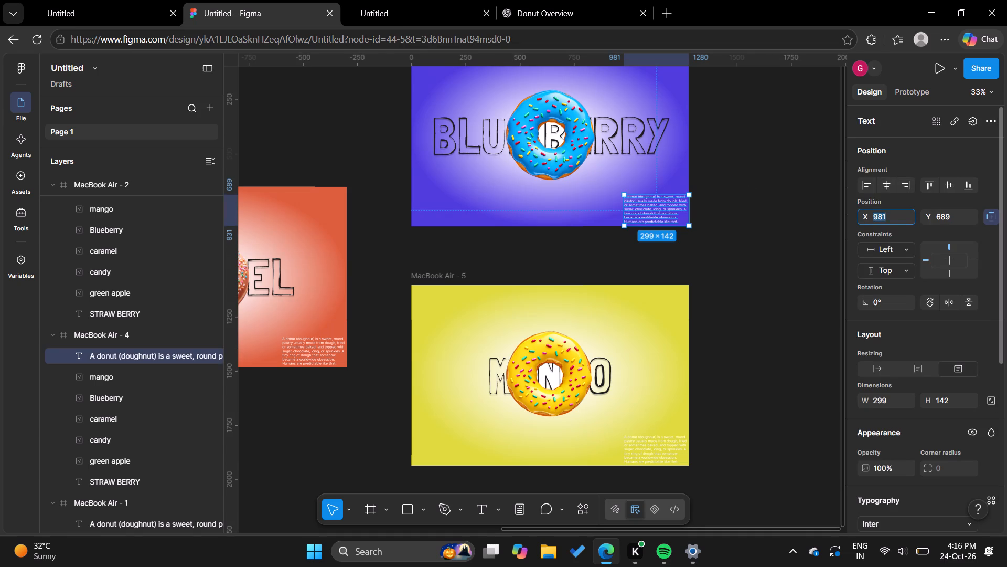
click(880, 215)
key(Left)
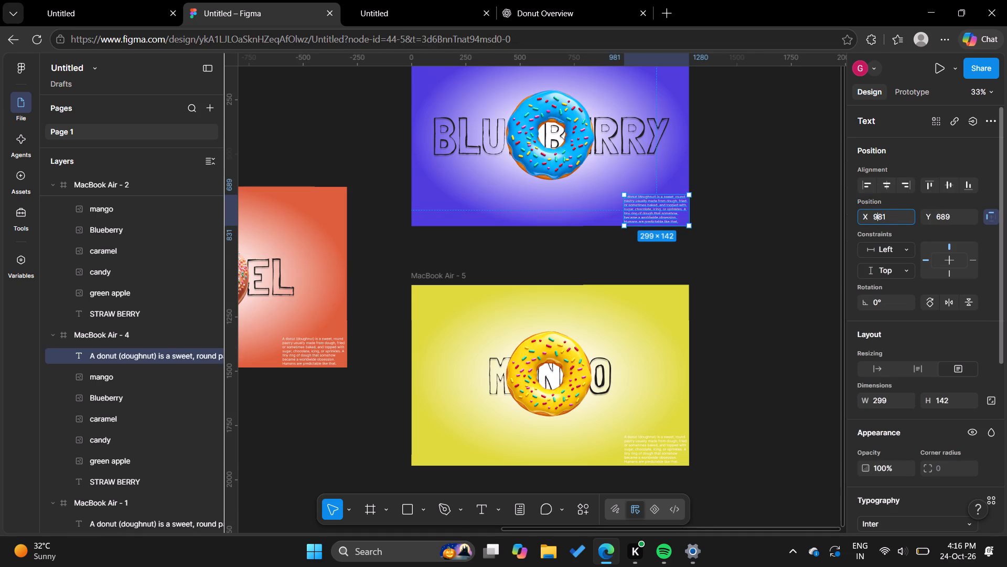
key(BackSpace)
key(8)
key(Return)
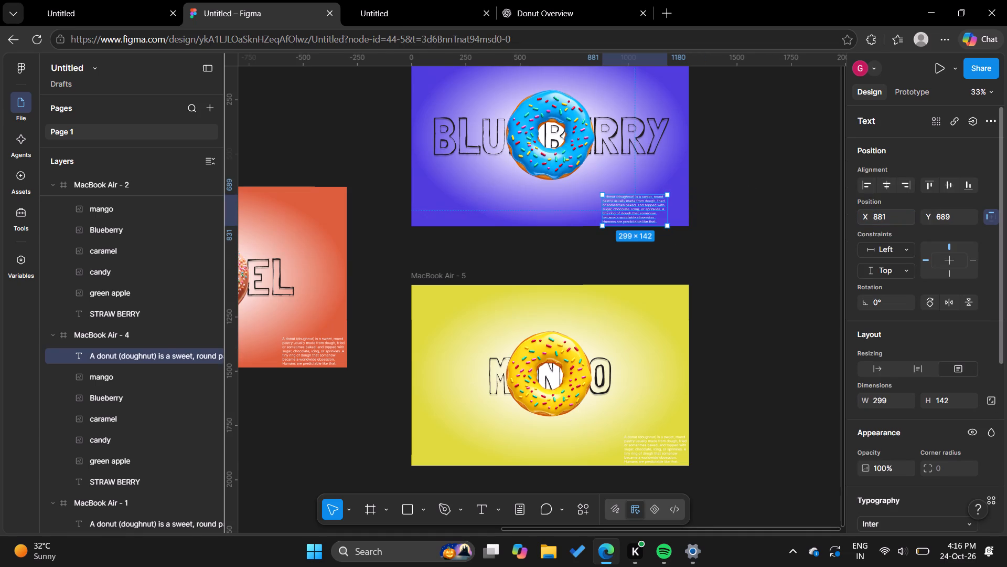
click(943, 216)
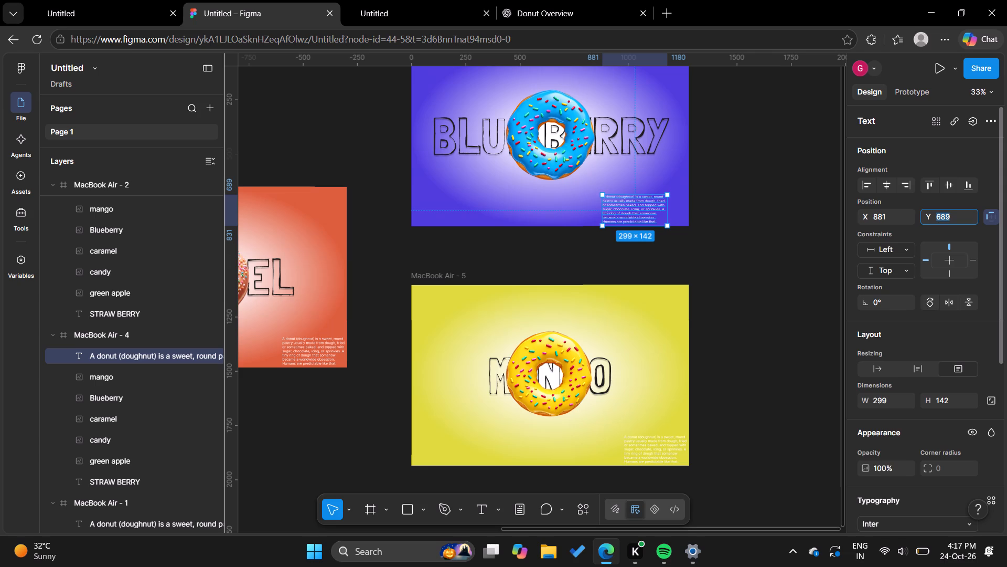
click(943, 216)
key(Left)
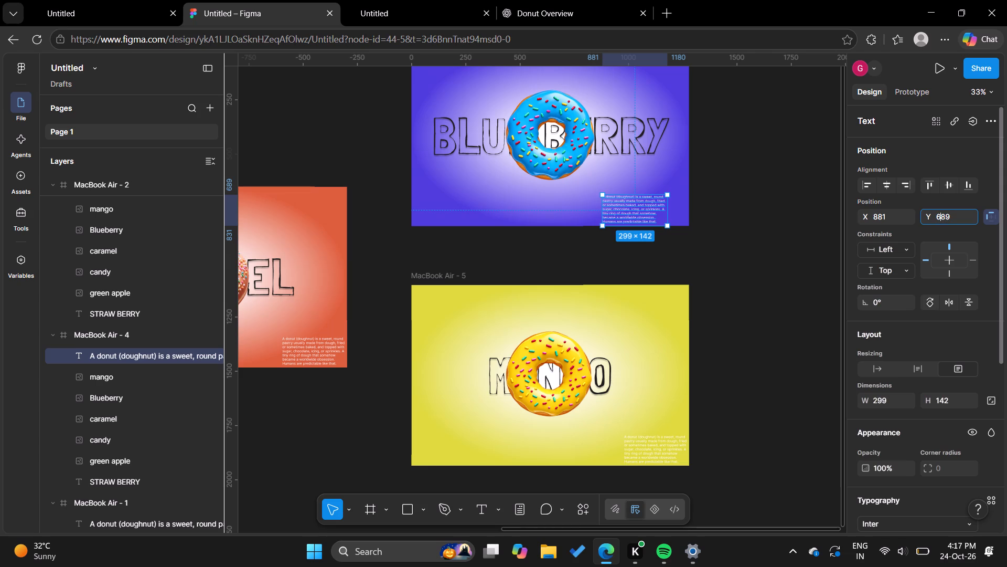
key(BackSpace)
key(5)
key(Return)
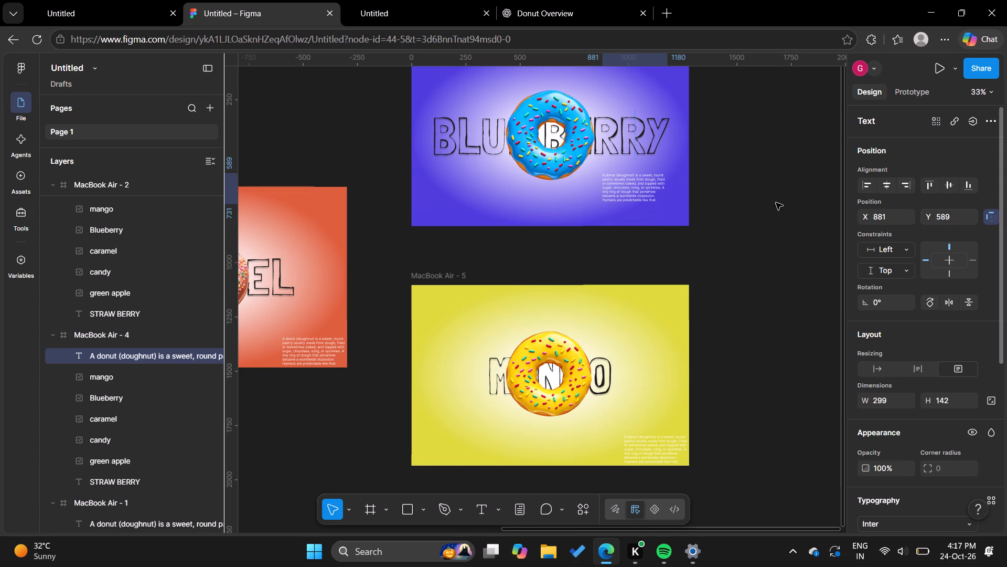
Set the position of the mango frame's description paragraph on MacBook Air - 5 to X 881, Y 590.
click(638, 448)
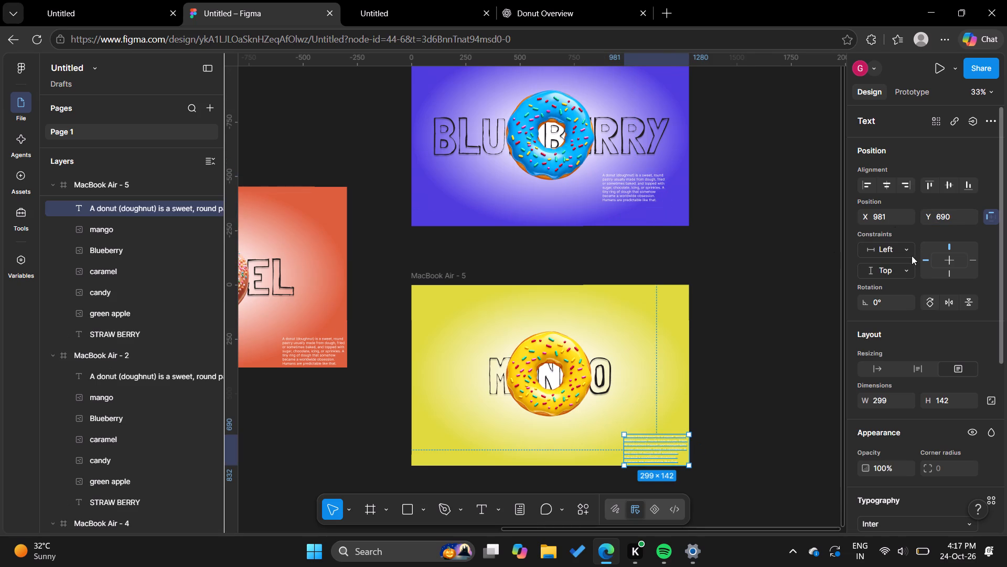
click(879, 214)
click(879, 214)
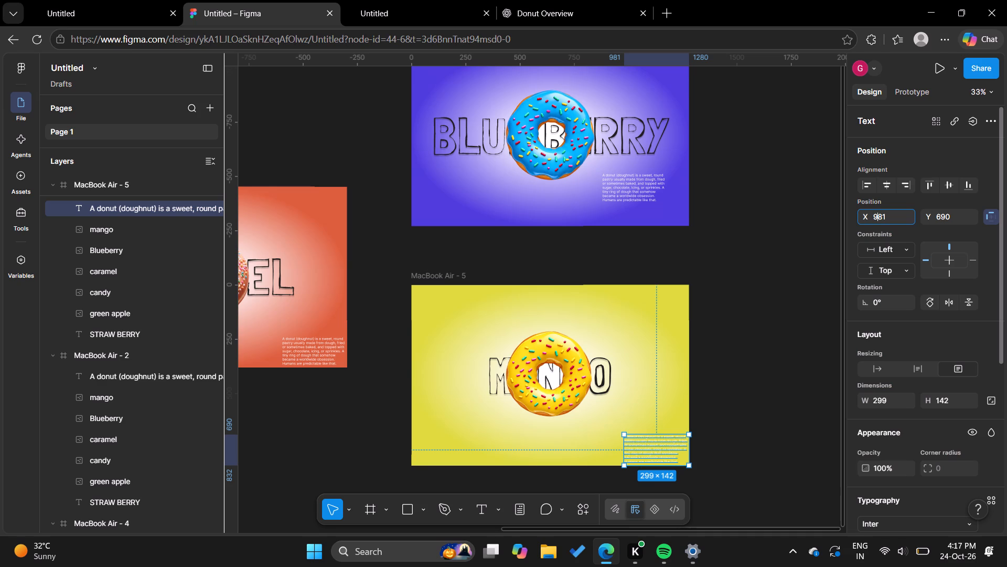
key(BackSpace)
key(8)
key(Return)
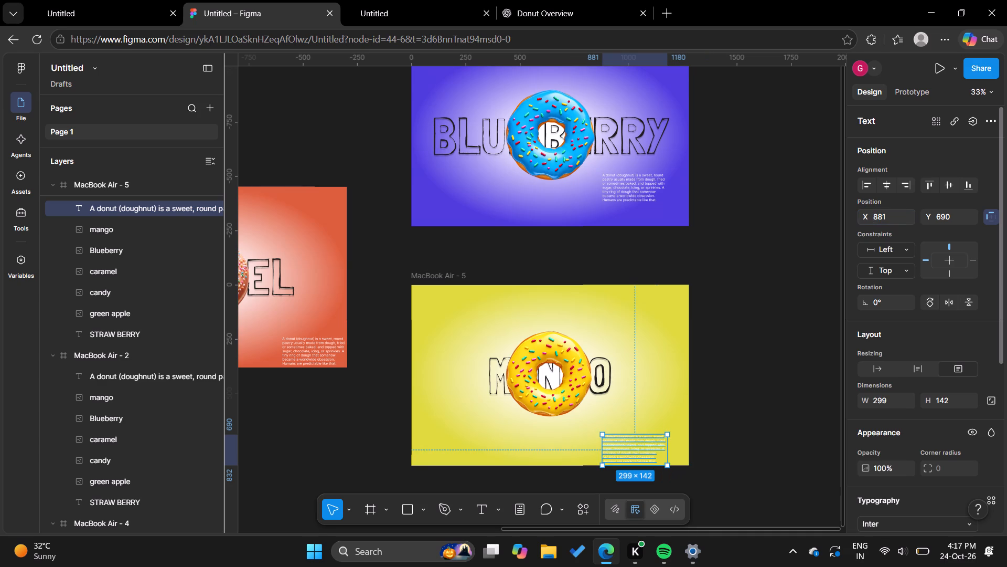
click(939, 214)
click(939, 214)
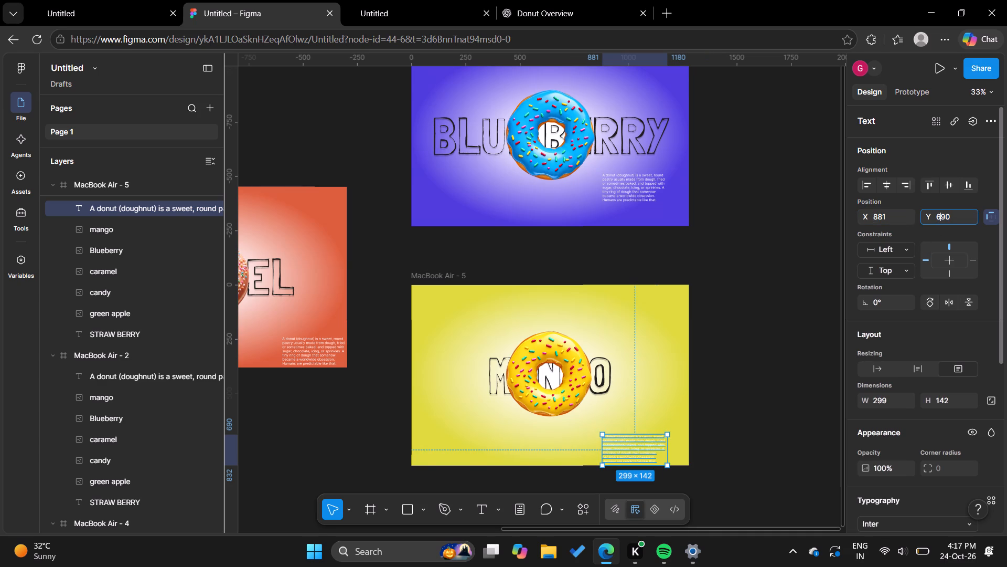
key(BackSpace)
key(5)
key(Return)
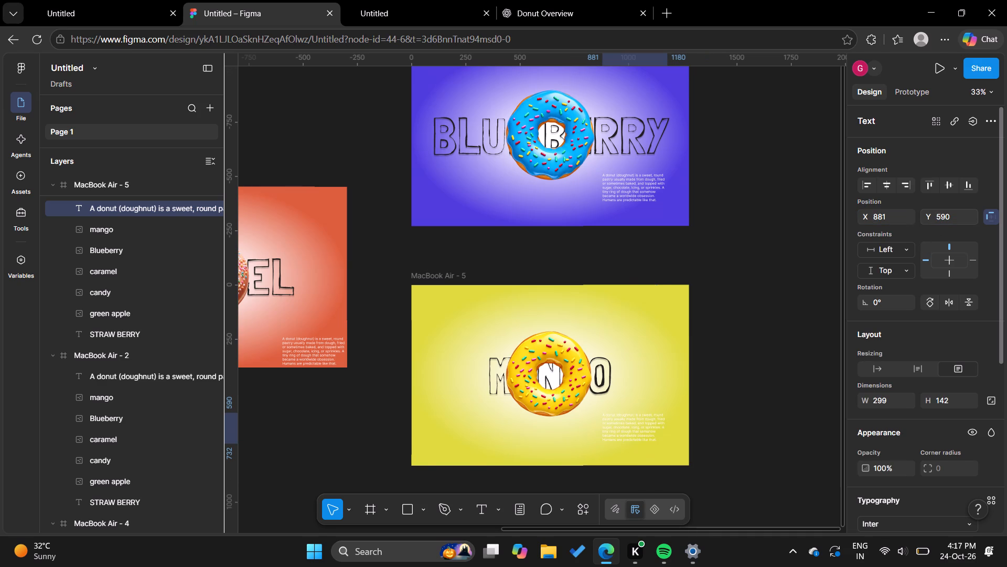
Set the position of the caramel frame's description paragraph on MacBook Air - 3 to X 881, Y 590.
scroll(656, 274, right, 1)
scroll(446, 318, right, 1)
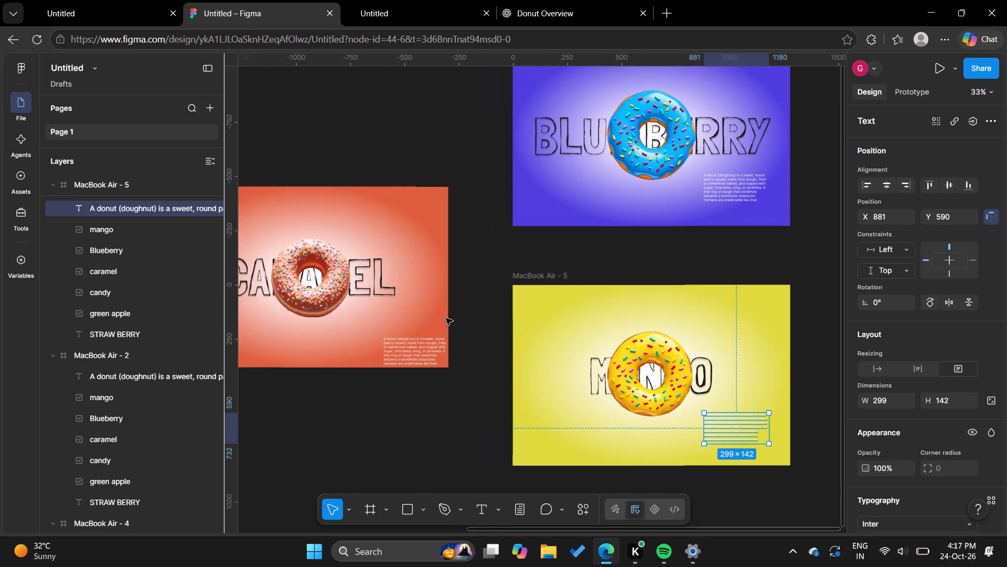
scroll(446, 318, right, 1)
click(439, 342)
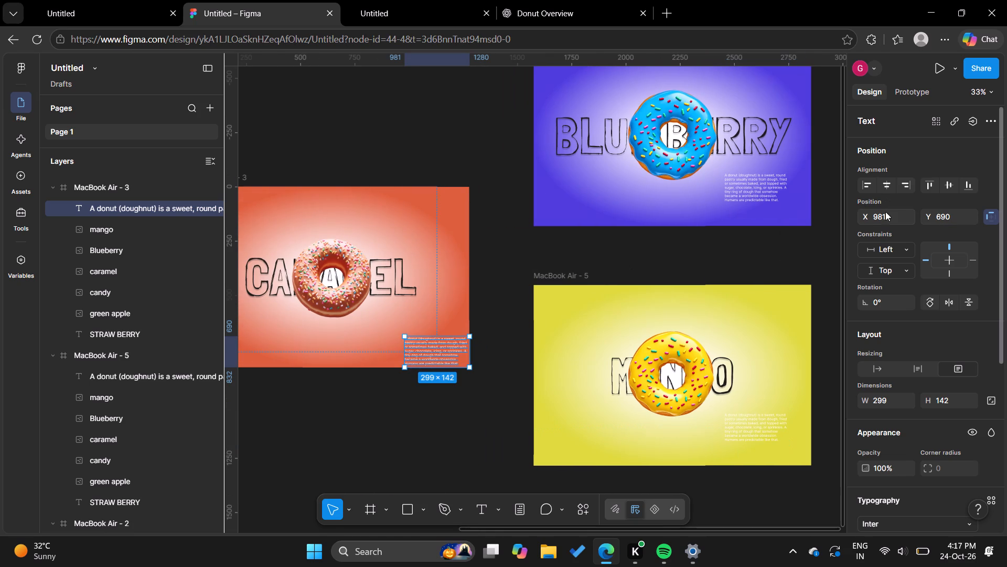
click(877, 212)
click(877, 212)
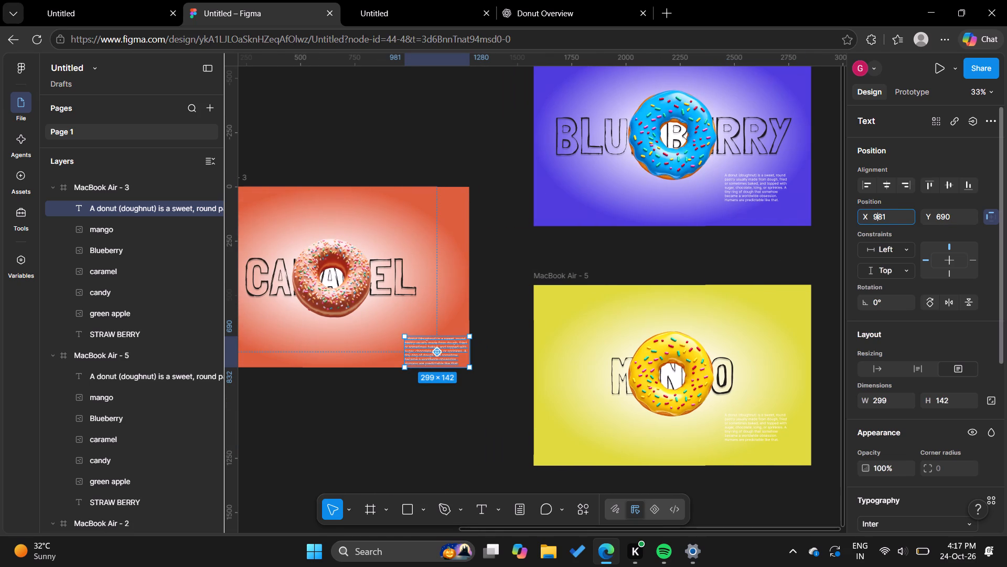
key(BackSpace)
key(8)
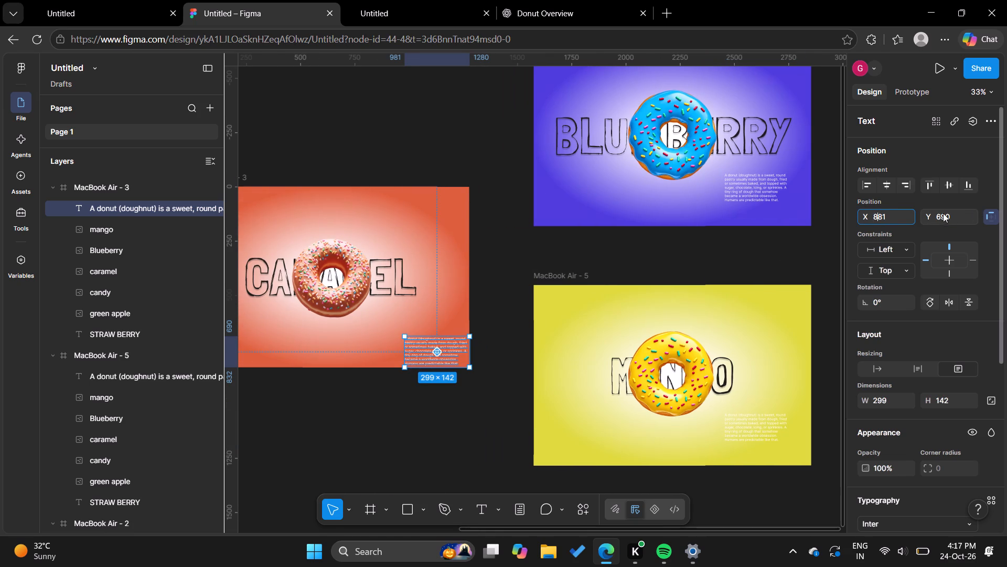
click(942, 215)
click(942, 215)
key(BackSpace)
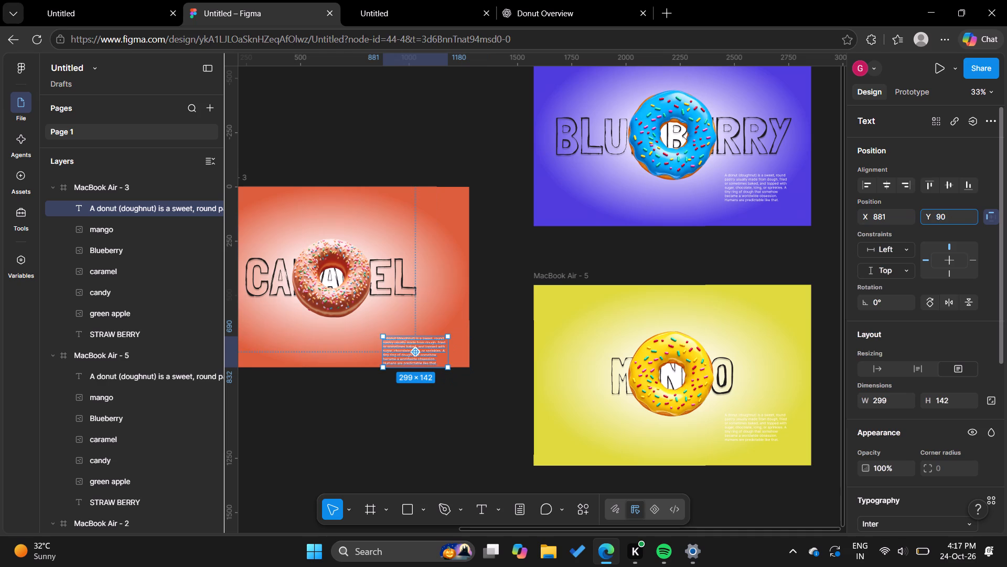
key(5)
click(794, 246)
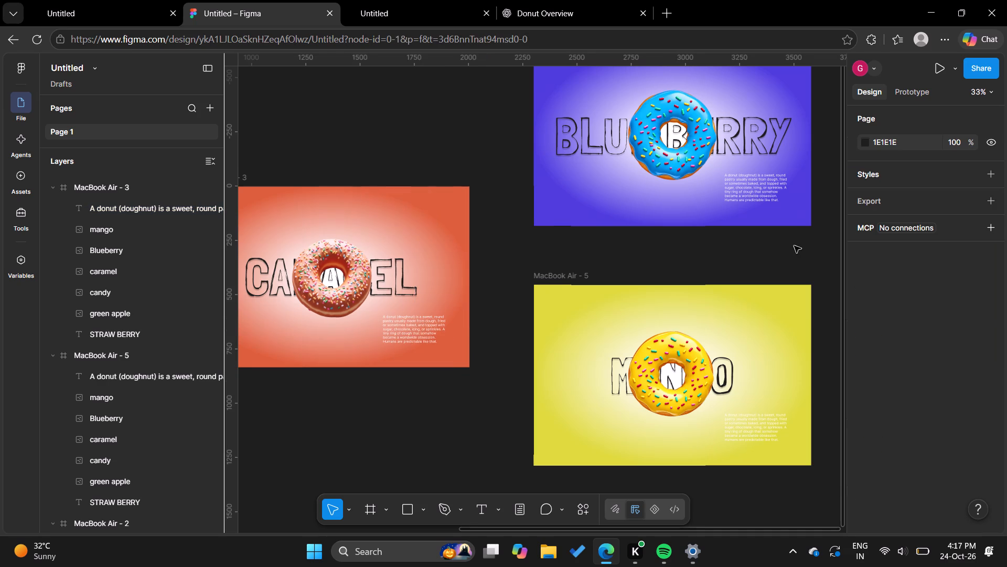
Set the position of the description paragraph on the pink strawberry frame, MacBook Air - 1, to X 881, Y 590.
scroll(407, 420, right, 3)
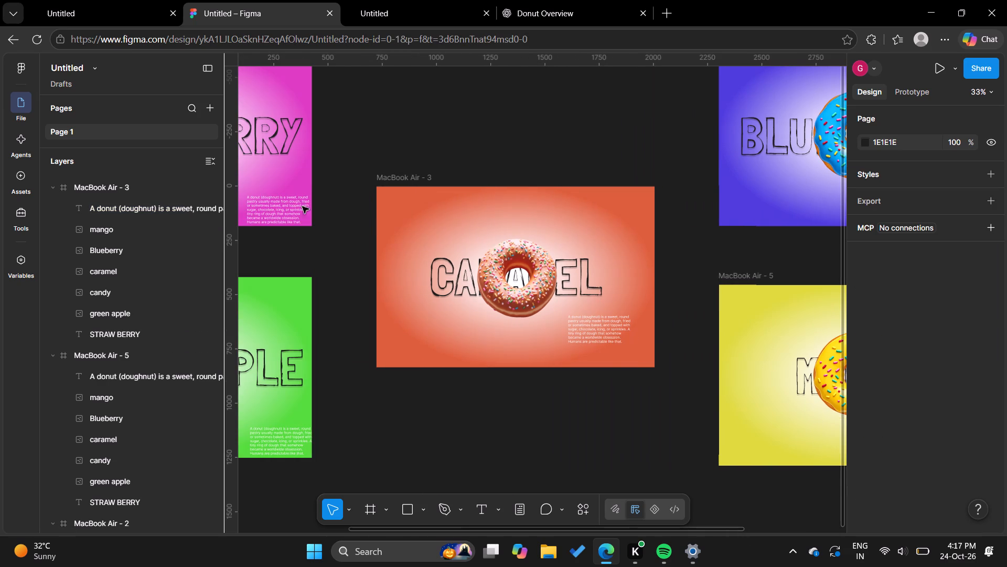
click(297, 205)
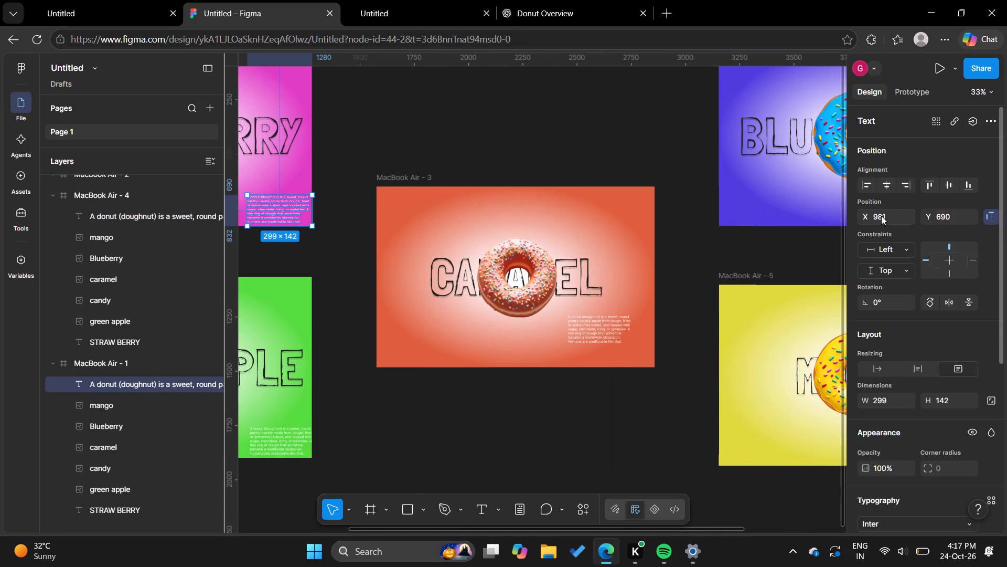
click(879, 215)
click(879, 215)
key(BackSpace)
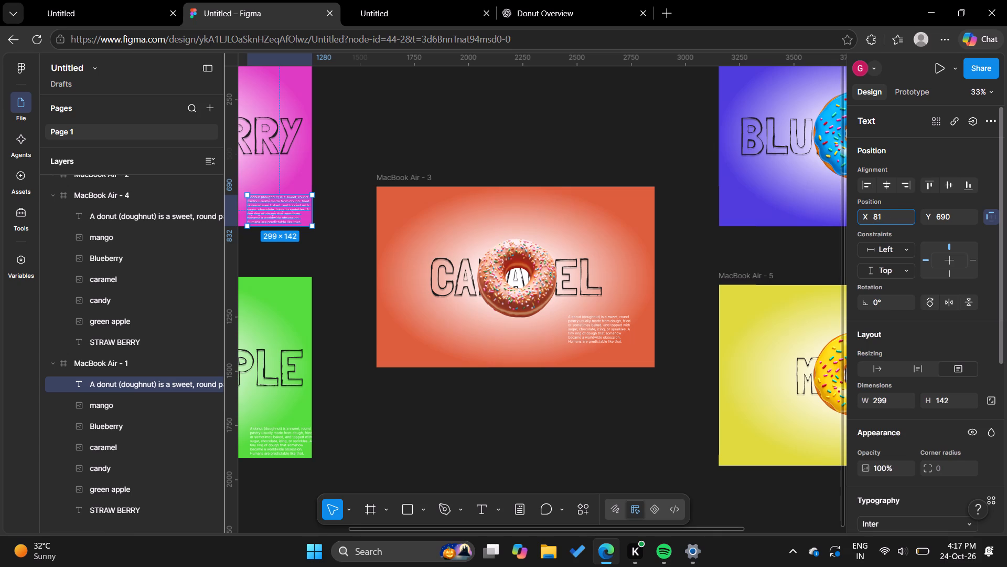
key(8)
click(941, 214)
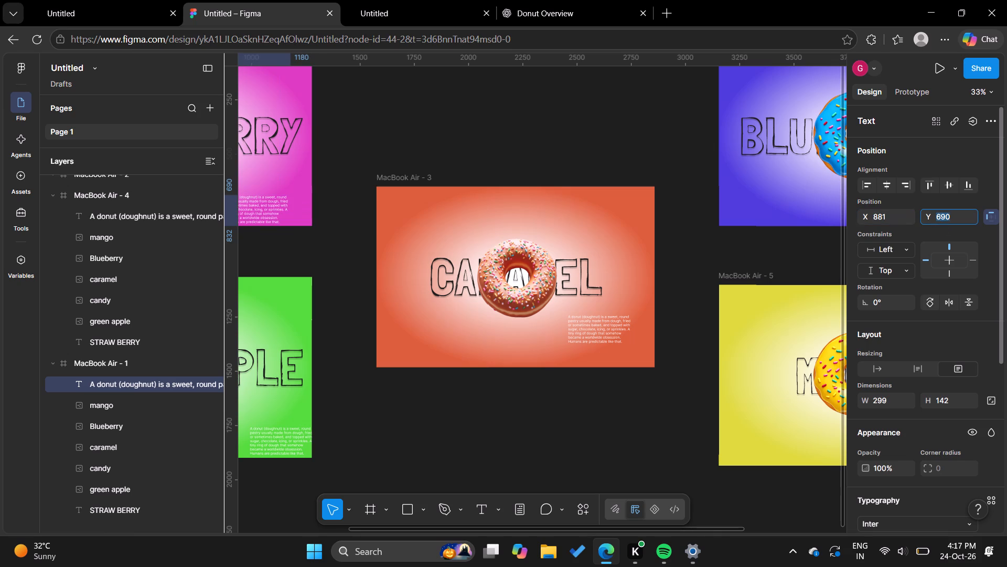
click(941, 214)
key(BackSpace)
key(5)
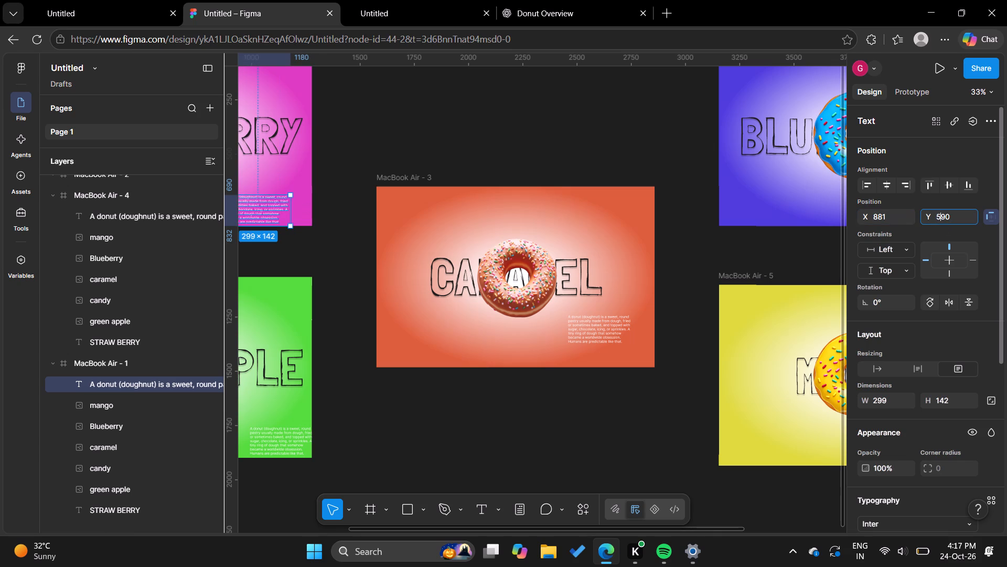
click(660, 145)
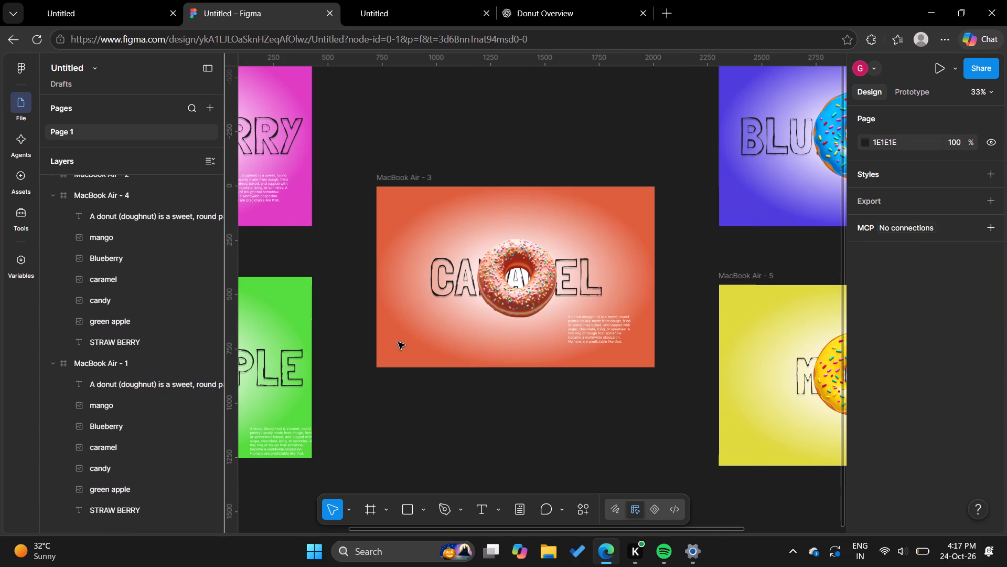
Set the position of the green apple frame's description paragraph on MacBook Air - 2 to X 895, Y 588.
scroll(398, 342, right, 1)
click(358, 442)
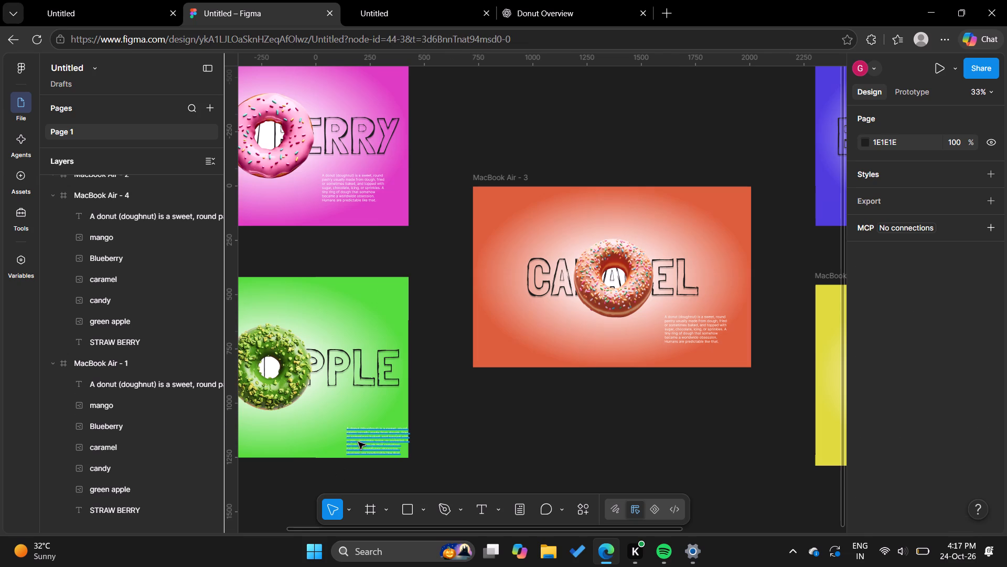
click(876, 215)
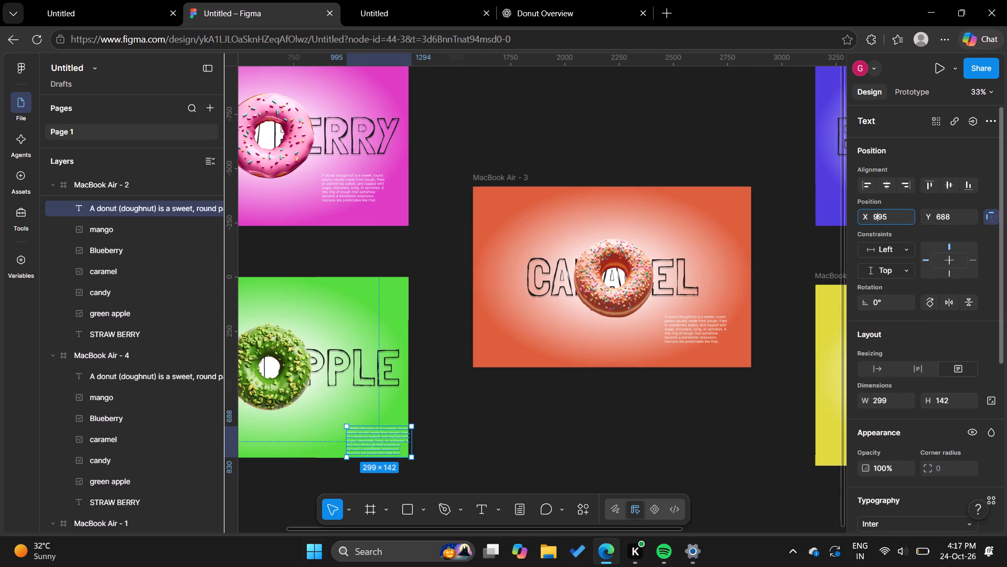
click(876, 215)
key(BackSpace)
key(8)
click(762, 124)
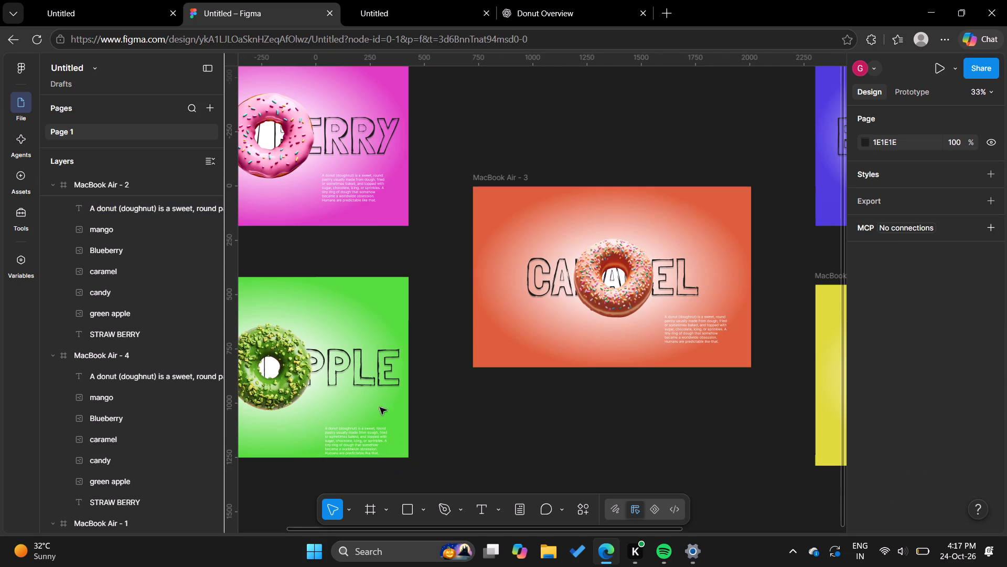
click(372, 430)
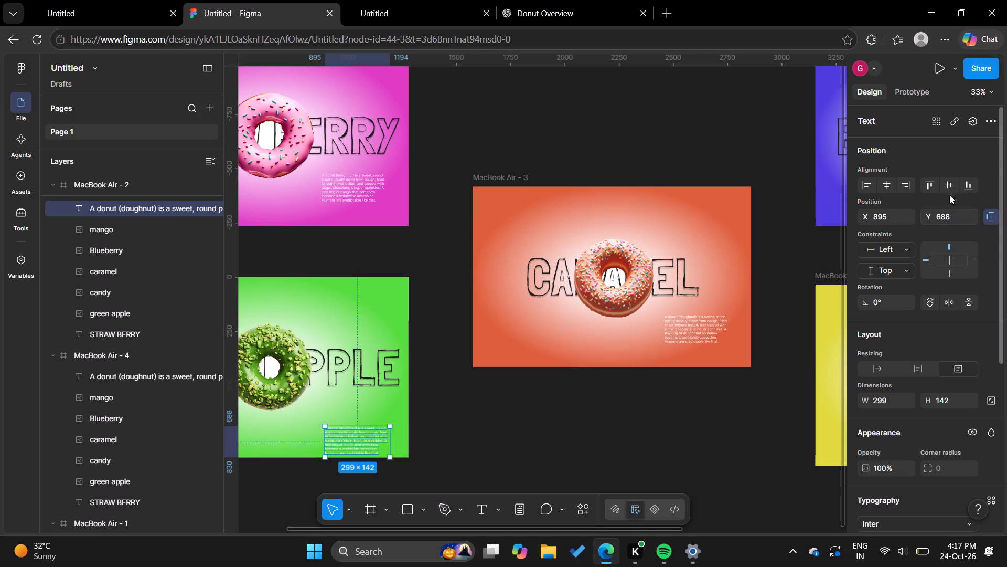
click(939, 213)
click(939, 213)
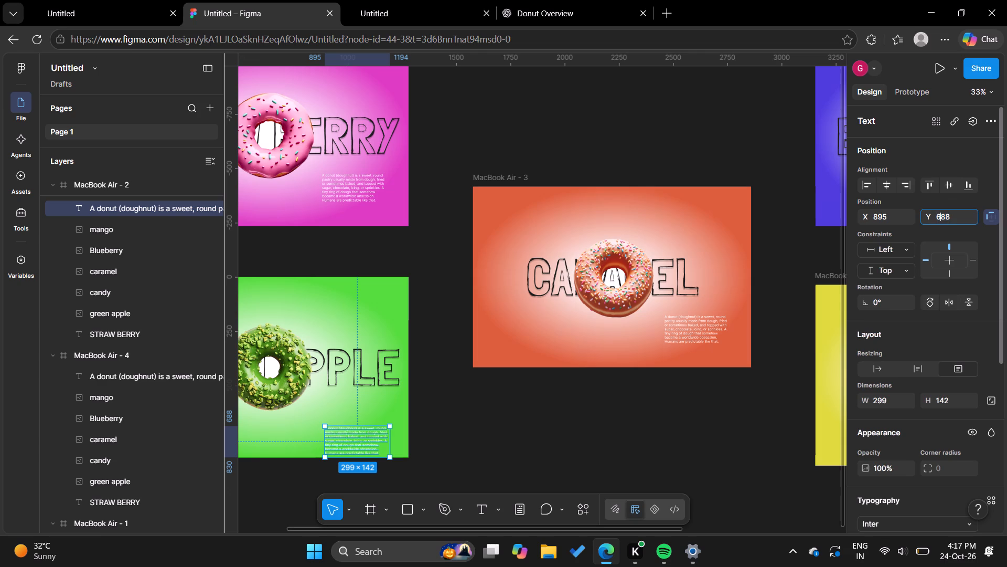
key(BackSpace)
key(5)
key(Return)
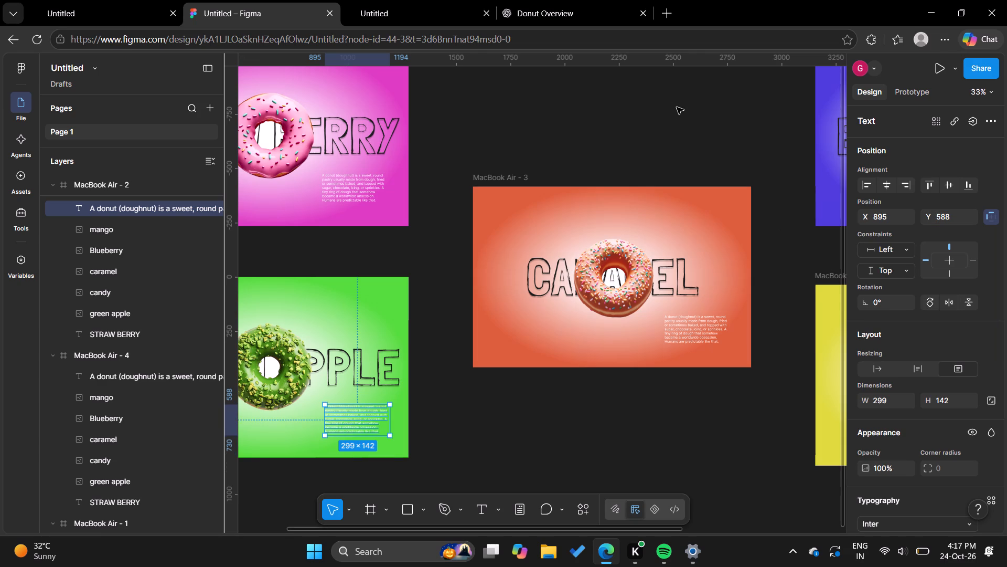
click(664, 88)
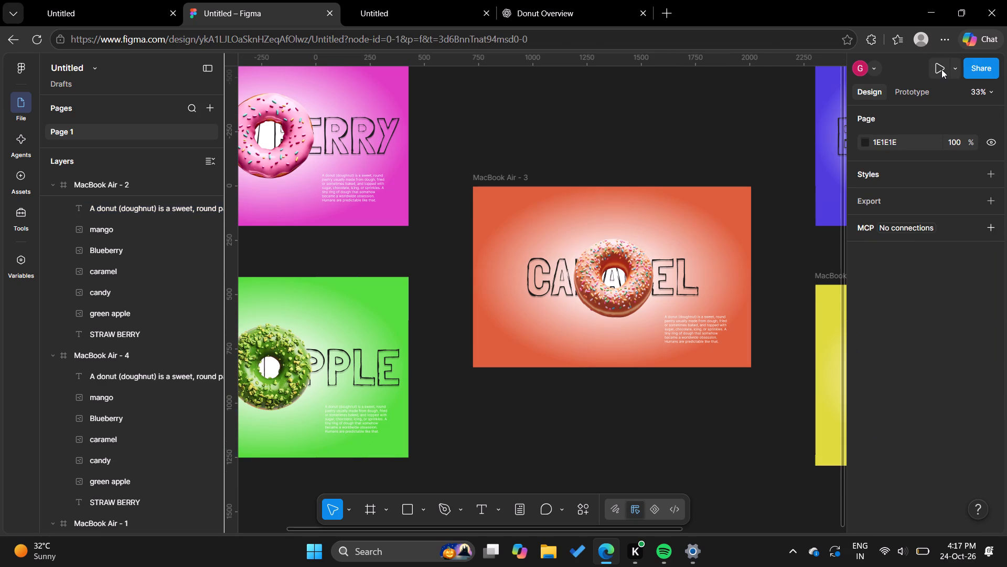
Preview the prototype and cycle through all five donut flavours, comparing where the description paragraph sits on each screen.
click(941, 69)
click(580, 119)
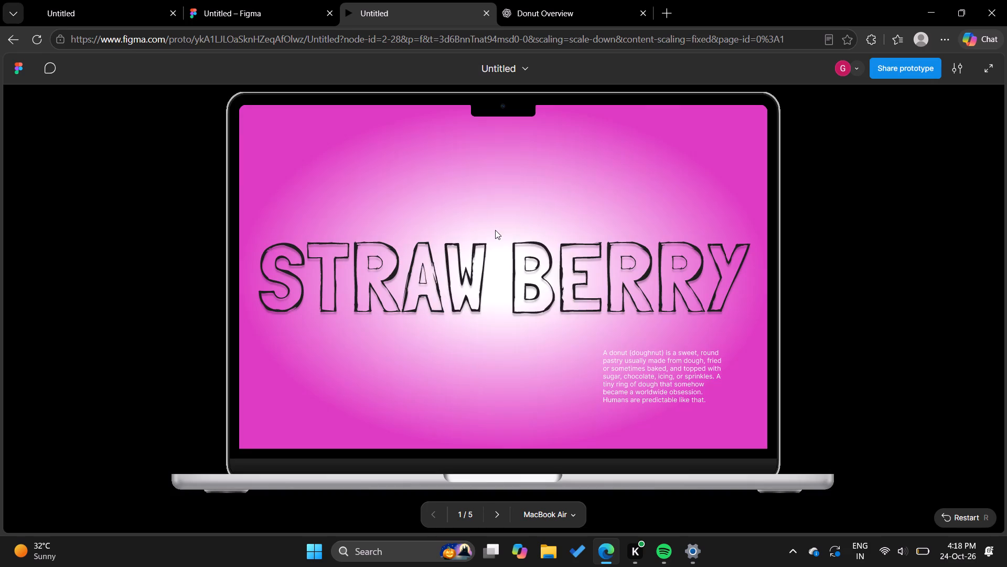
click(495, 230)
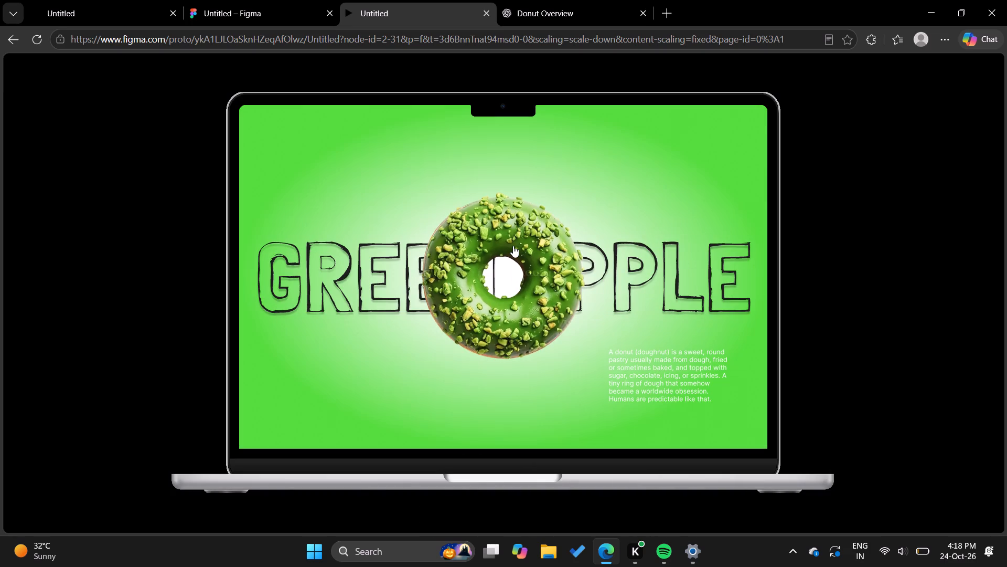
click(513, 246)
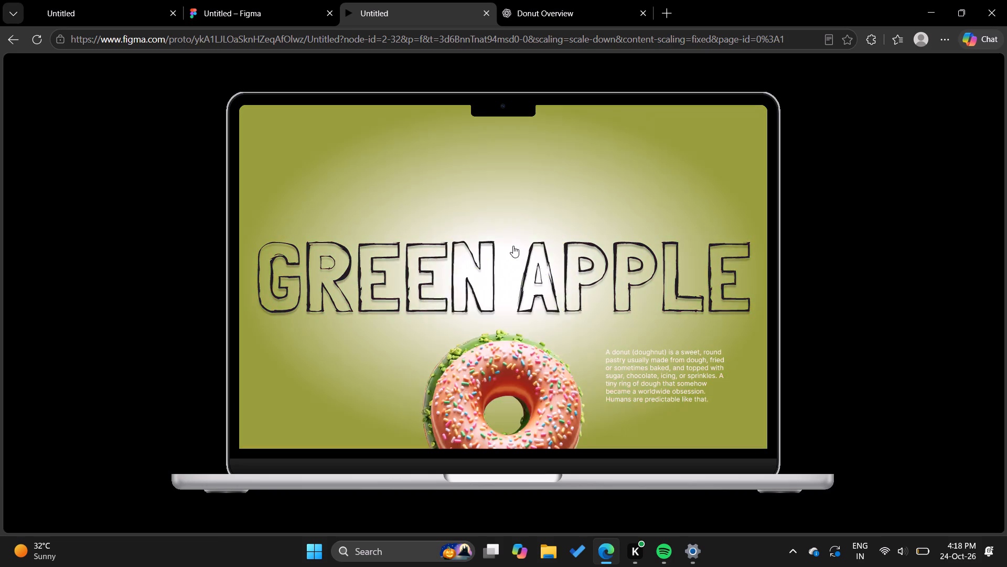
click(513, 246)
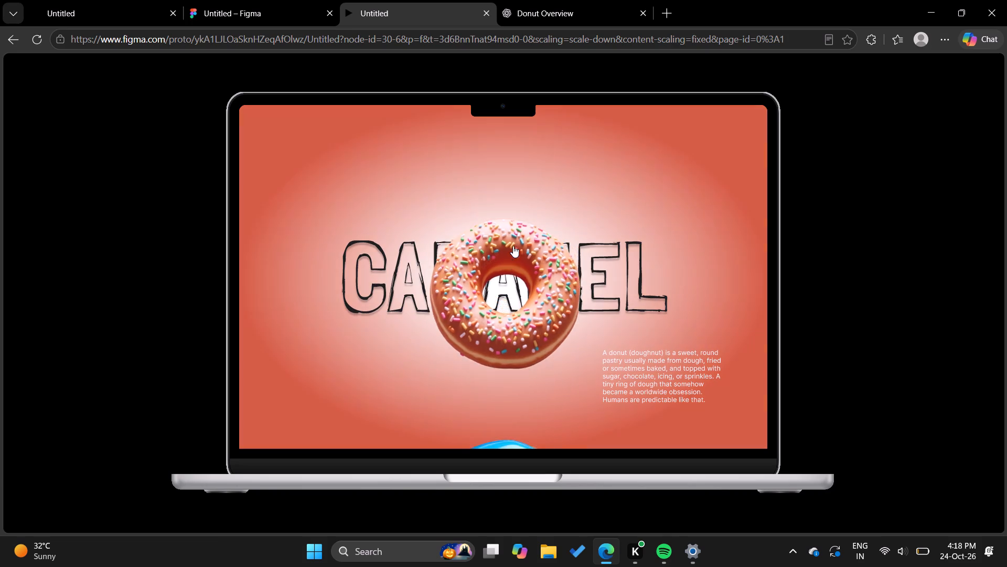
click(513, 246)
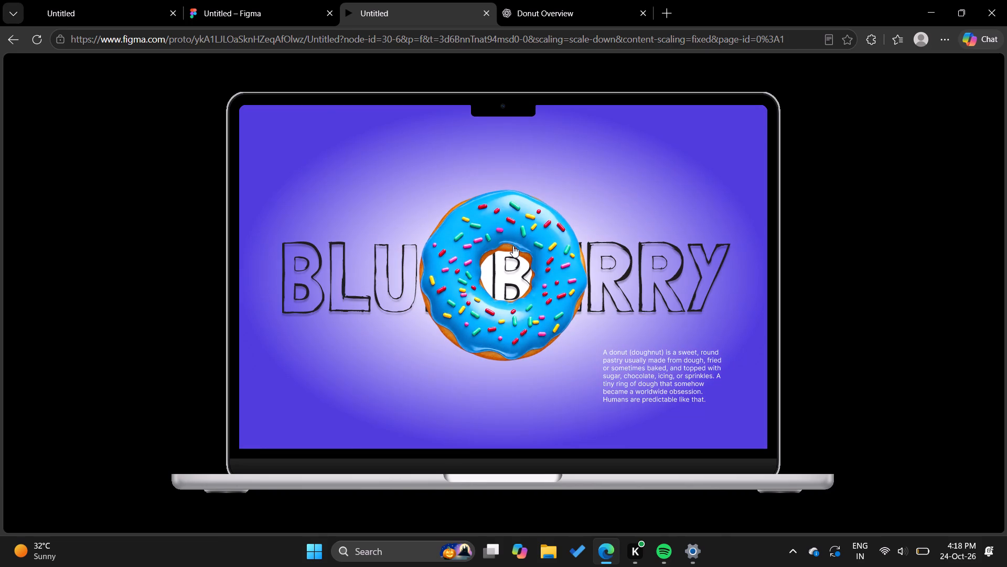
click(513, 246)
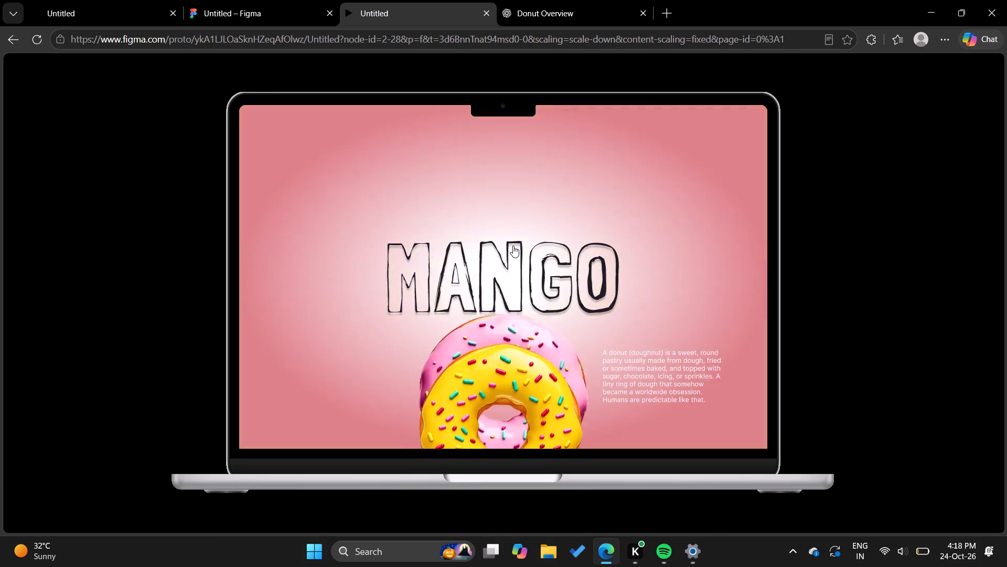
click(513, 246)
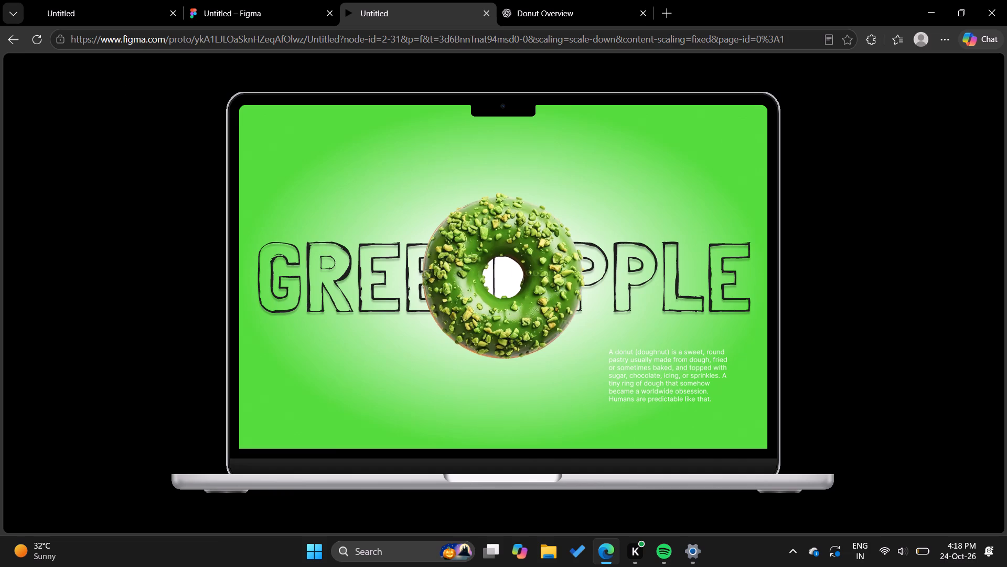
Back in the design file, set the strawberry frame's description paragraph on MacBook Air - 1 to X 880, Y 600.
click(261, 0)
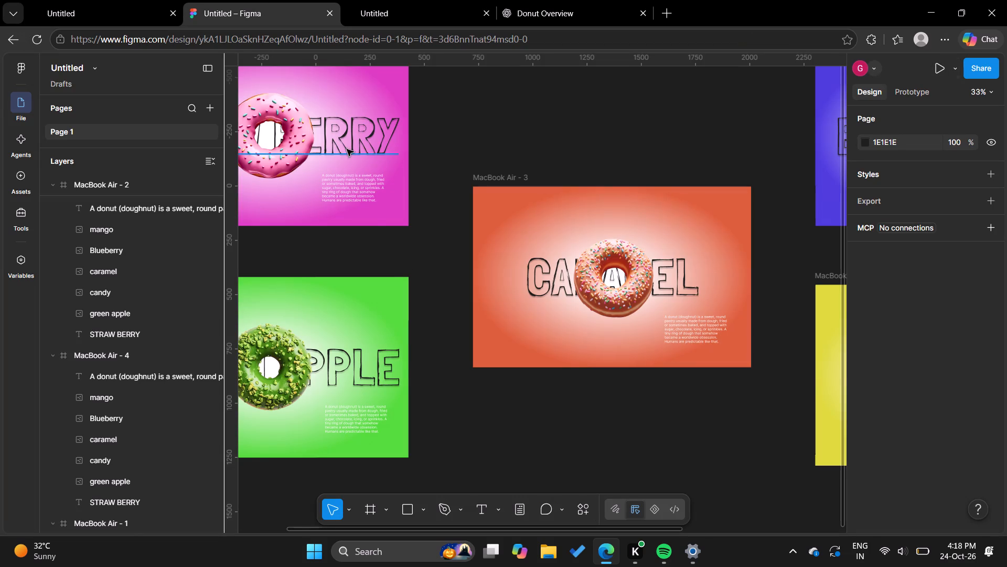
click(346, 183)
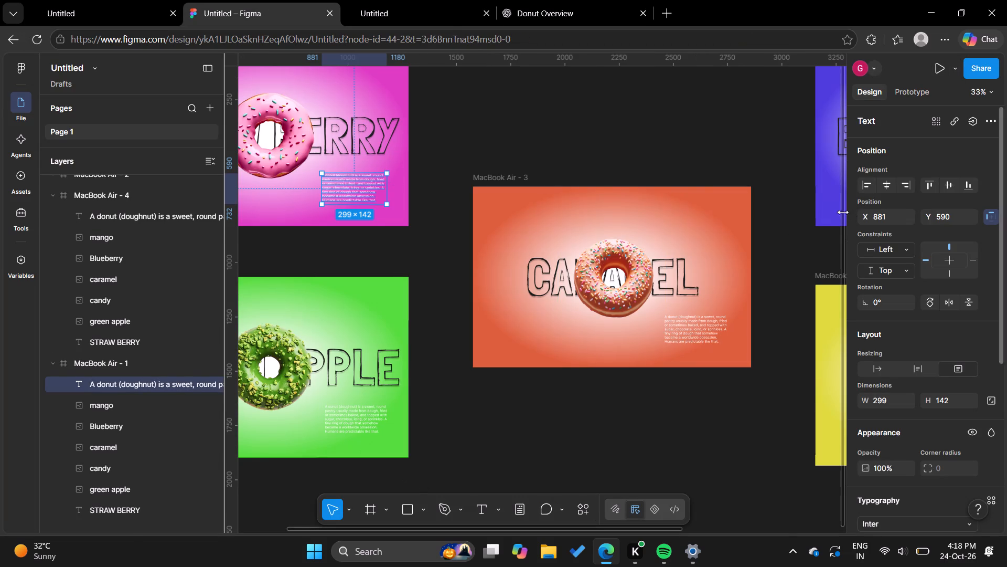
click(890, 215)
click(890, 215)
key(BackSpace)
key(0)
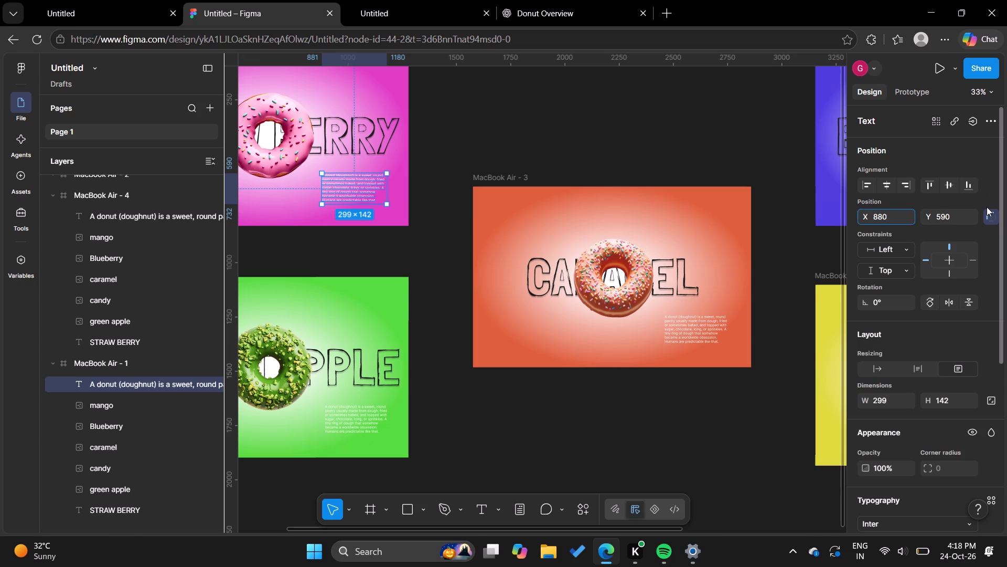
double_click(945, 214)
text(600)
click(725, 120)
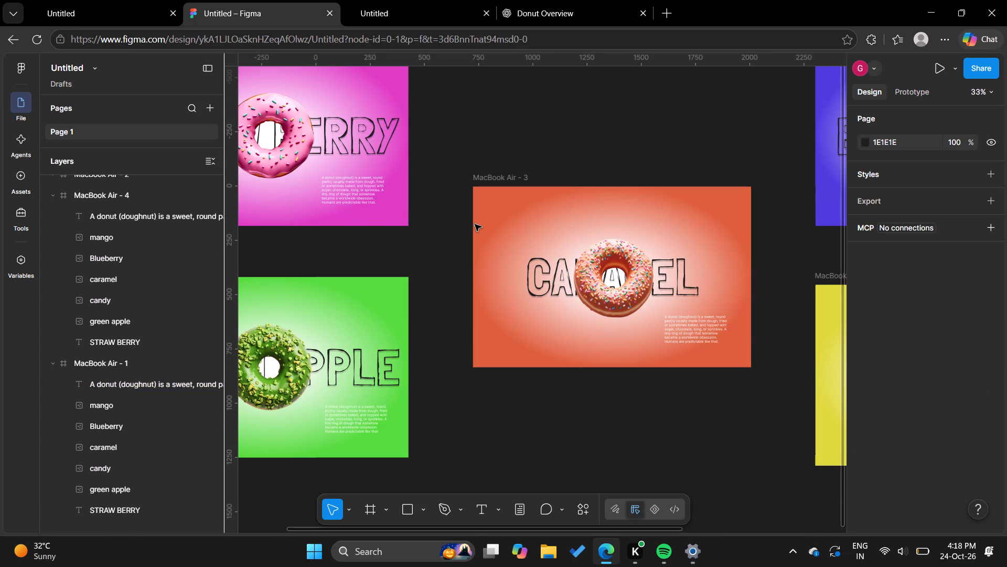
Set the position of the green apple frame's description paragraph on MacBook Air - 2 to X 880, Y 600.
click(373, 413)
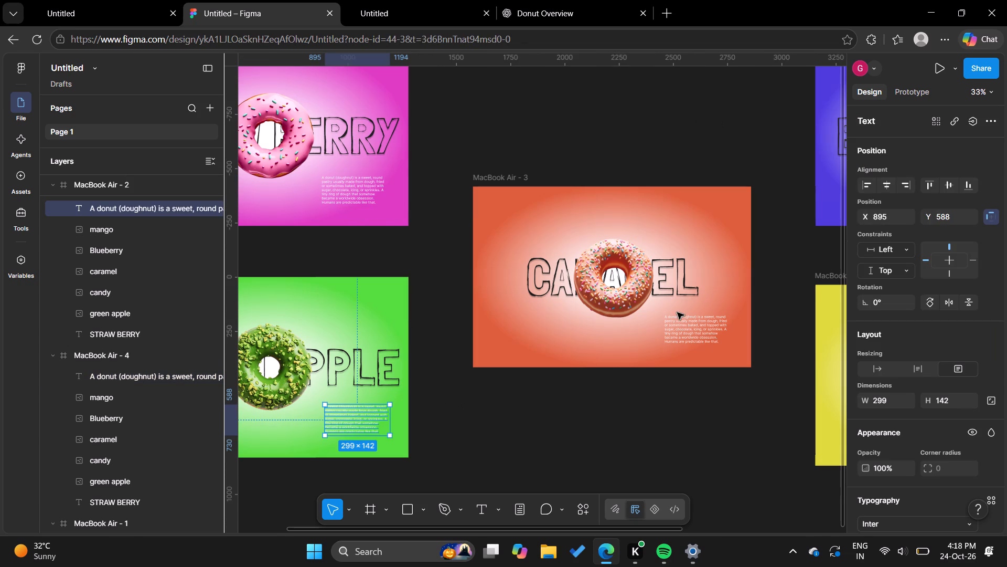
double_click(887, 212)
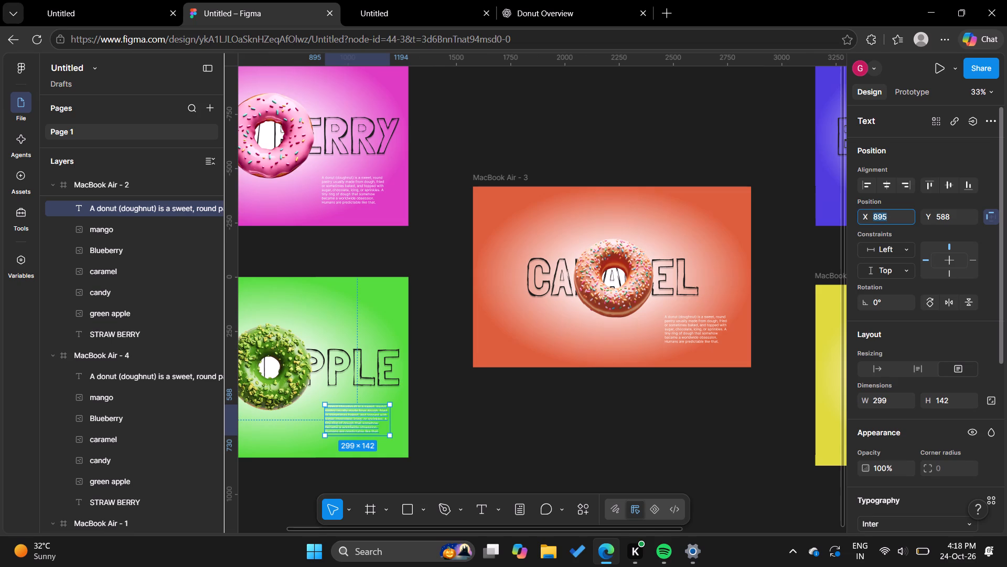
text(880)
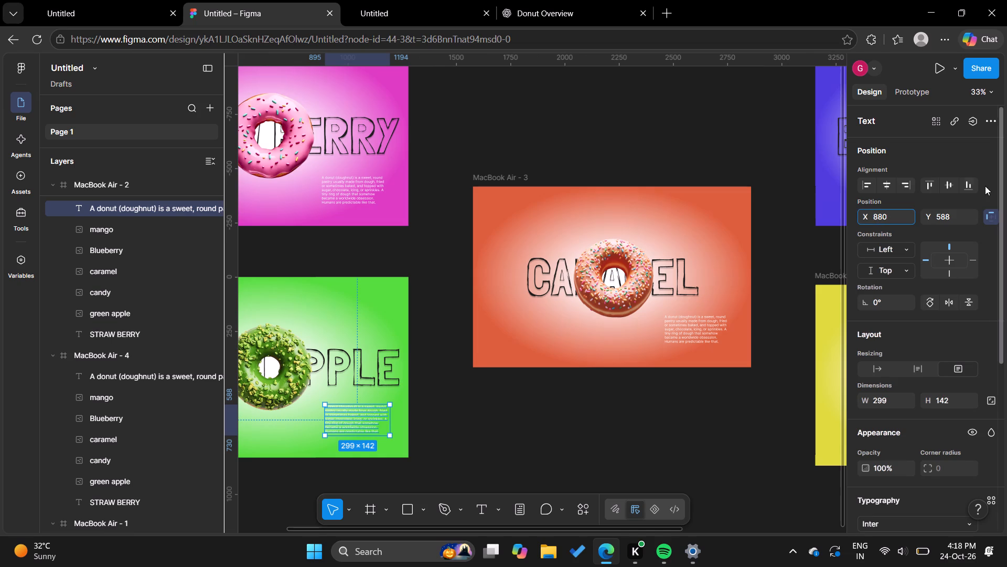
double_click(948, 215)
text(600)
click(670, 464)
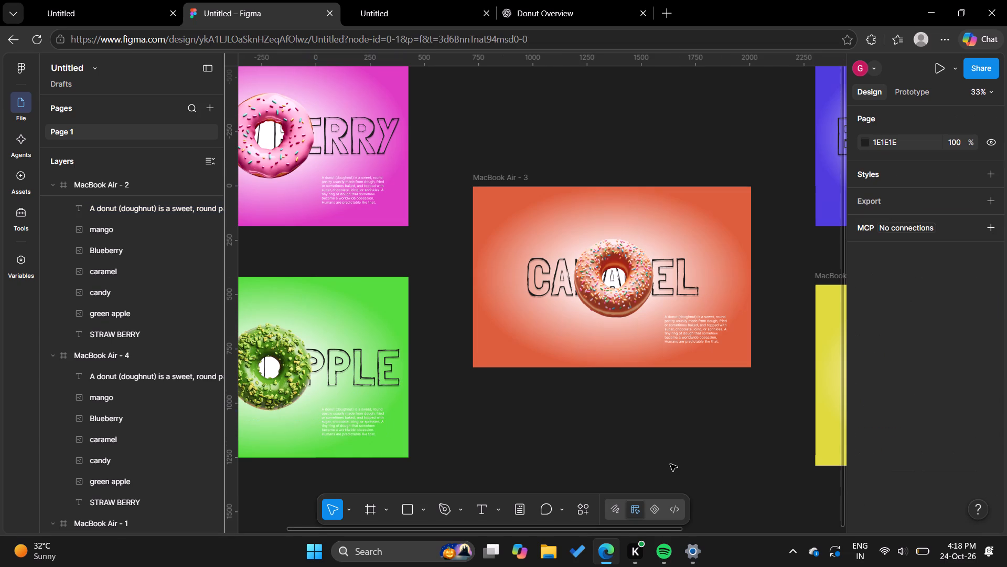
Set the position of the caramel frame's description paragraph on MacBook Air - 3 to X 880, Y 600.
click(717, 324)
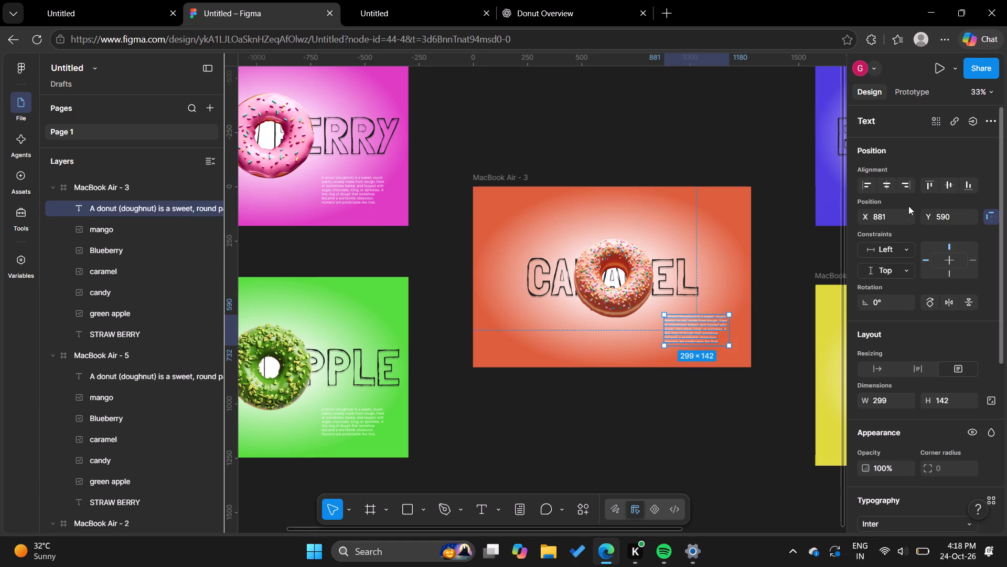
click(889, 217)
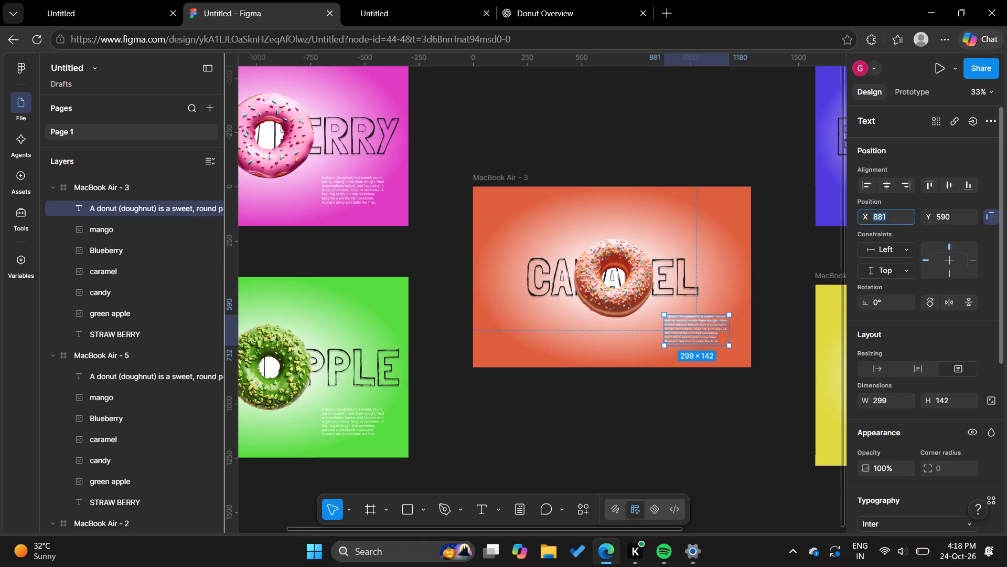
click(889, 217)
key(BackSpace)
key(0)
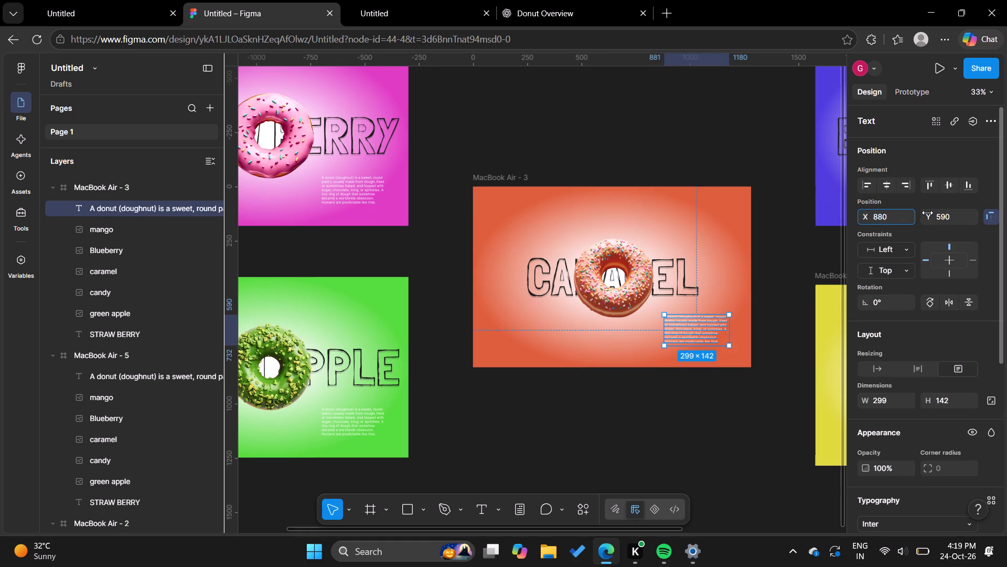
double_click(945, 218)
text(600)
key(Return)
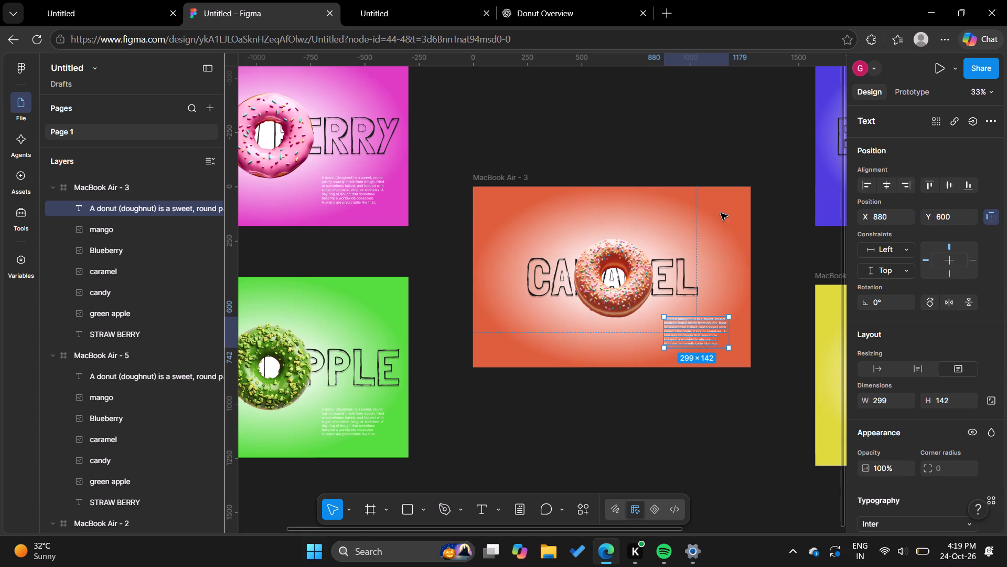
Set the position of the blueberry frame's description paragraph on MacBook Air - 4 to X 880, Y 600.
scroll(721, 213, left, 4)
click(711, 195)
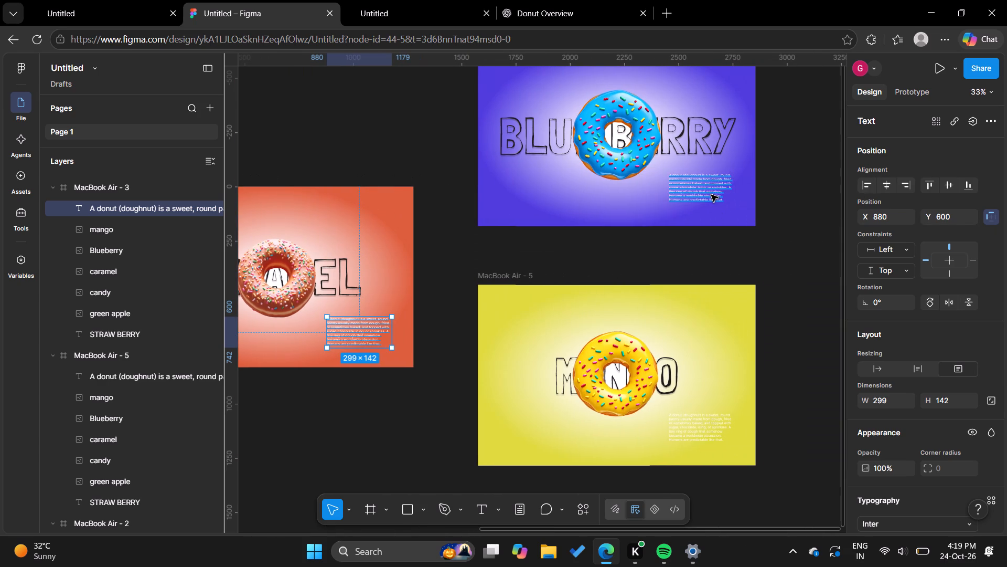
double_click(885, 218)
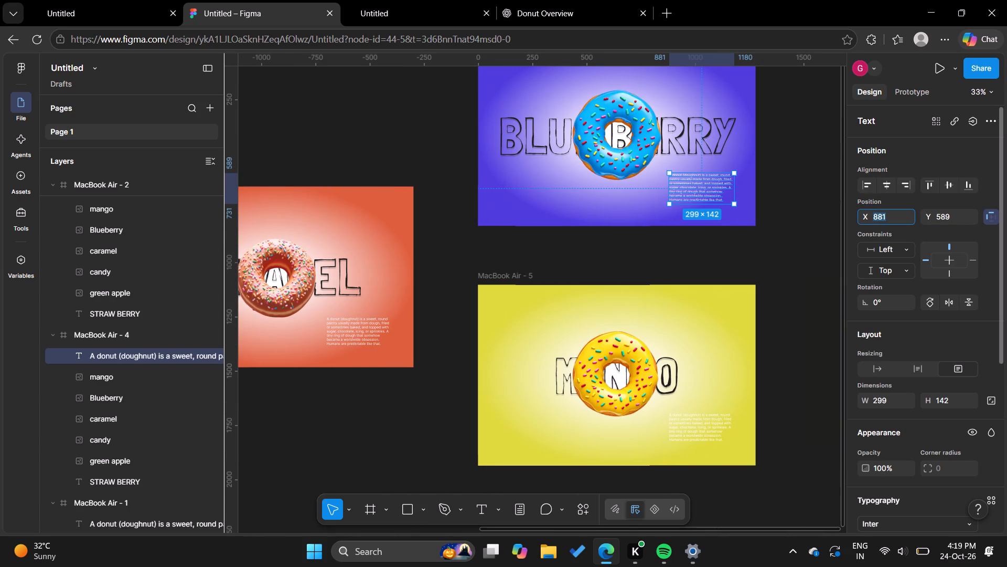
text(880)
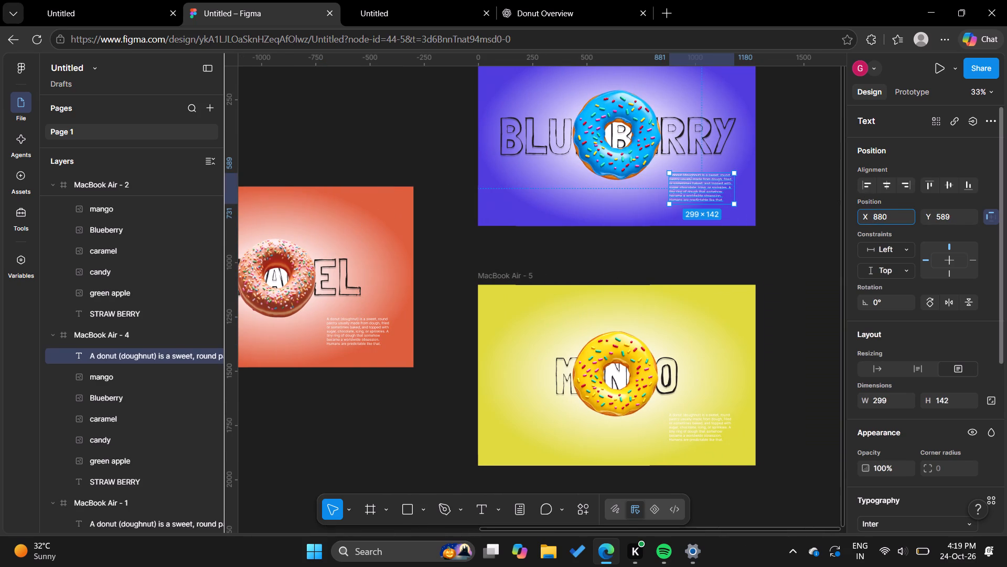
double_click(937, 217)
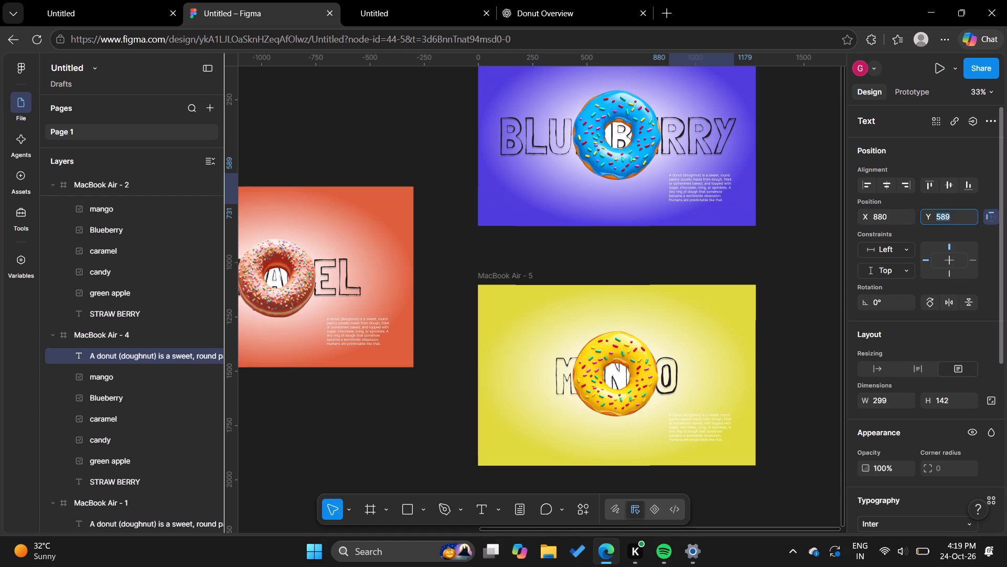
text(600)
key(Return)
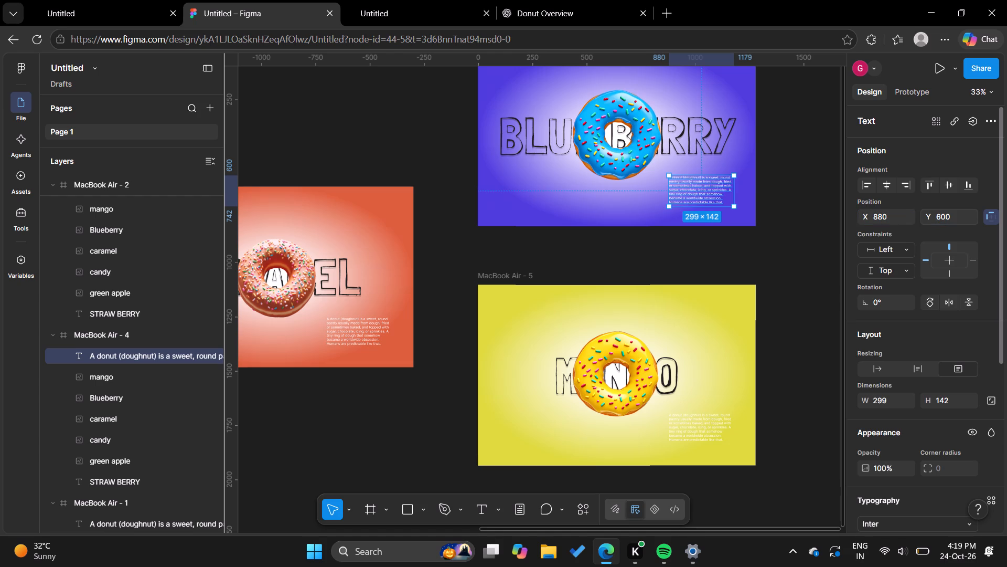
Set the position of the mango frame's description paragraph on MacBook Air - 5 to X 880, Y 600.
click(698, 422)
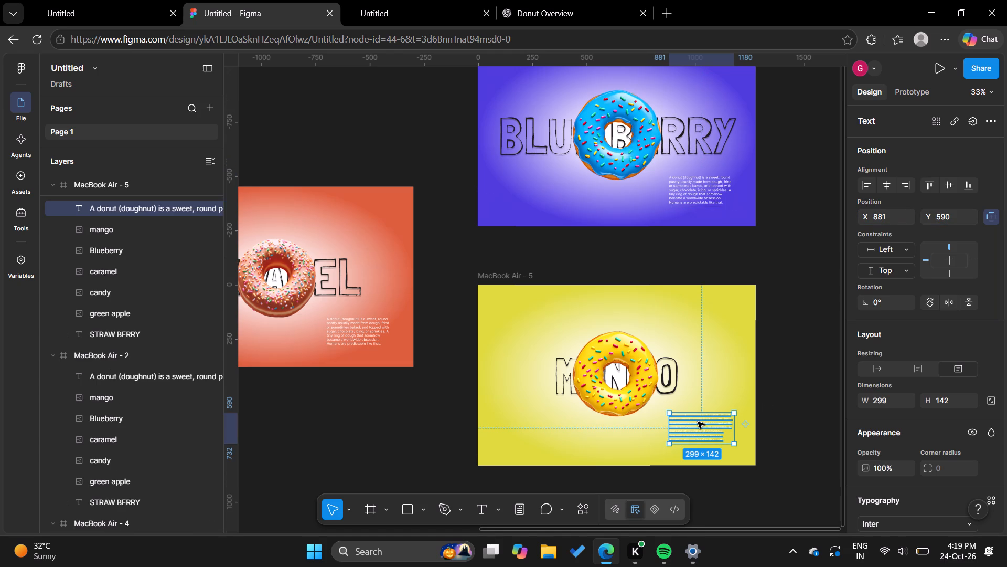
double_click(892, 219)
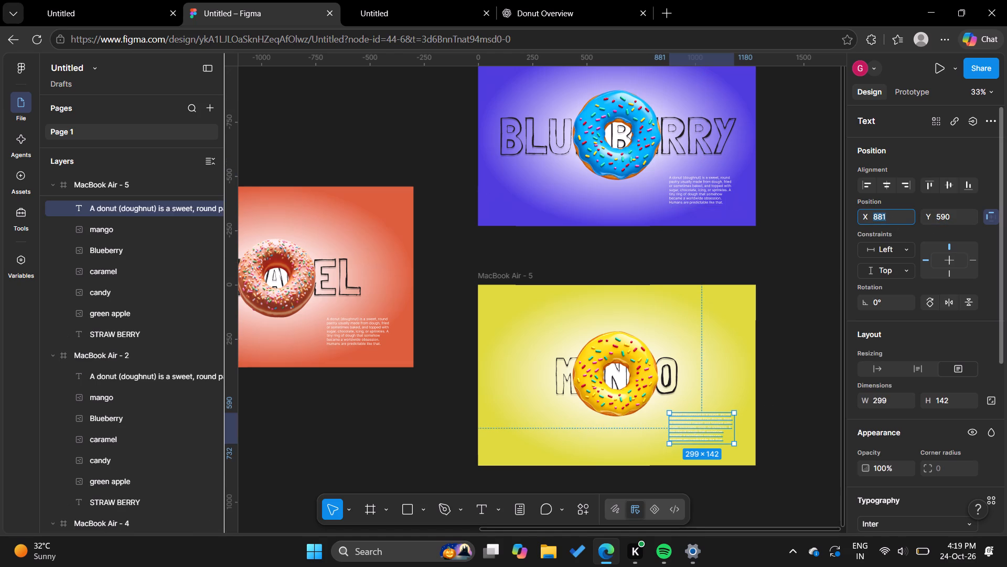
text(880)
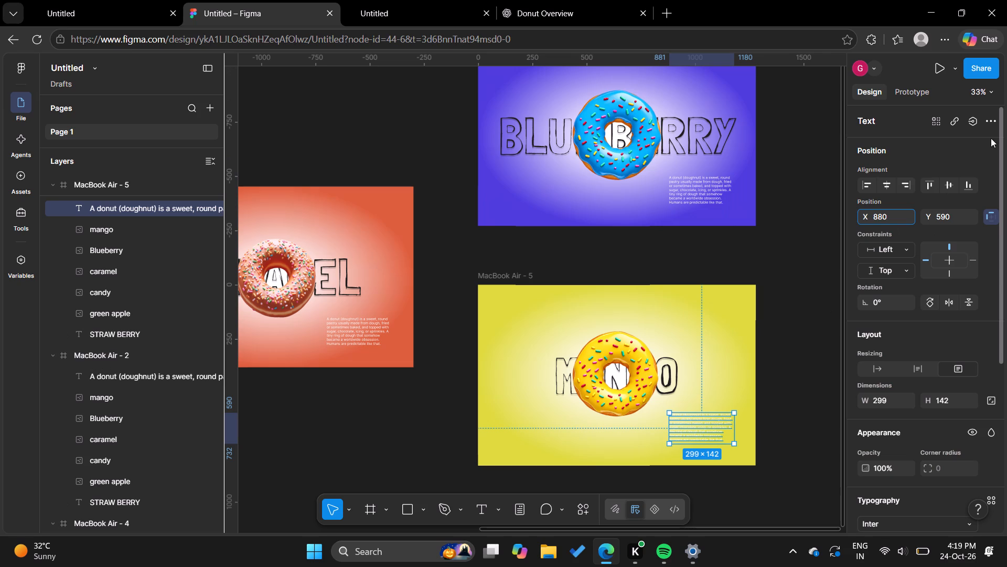
double_click(948, 212)
text(600)
key(Return)
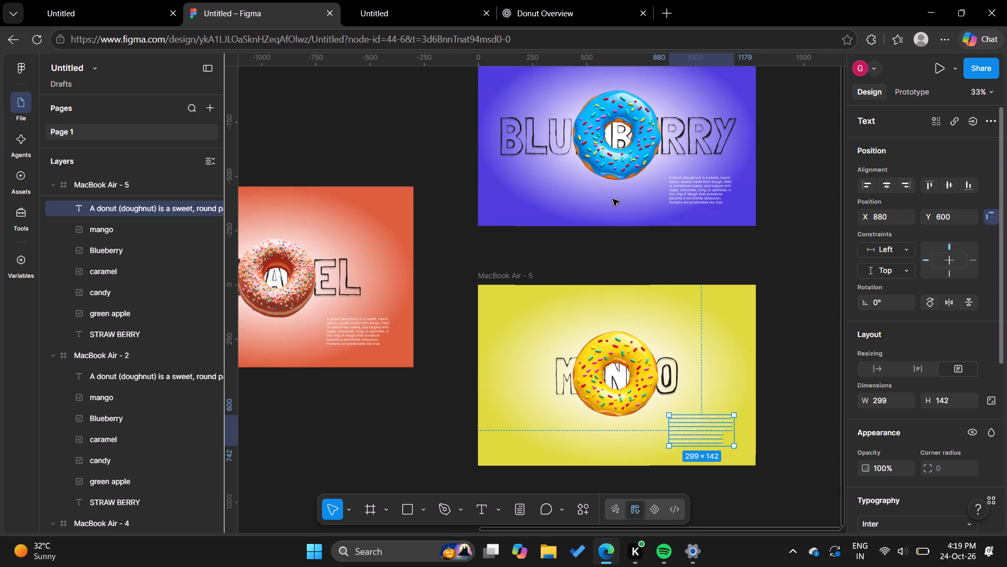
Present the prototype and advance through the flavour frames to check the description paragraph's placement.
scroll(322, 292, right, 7)
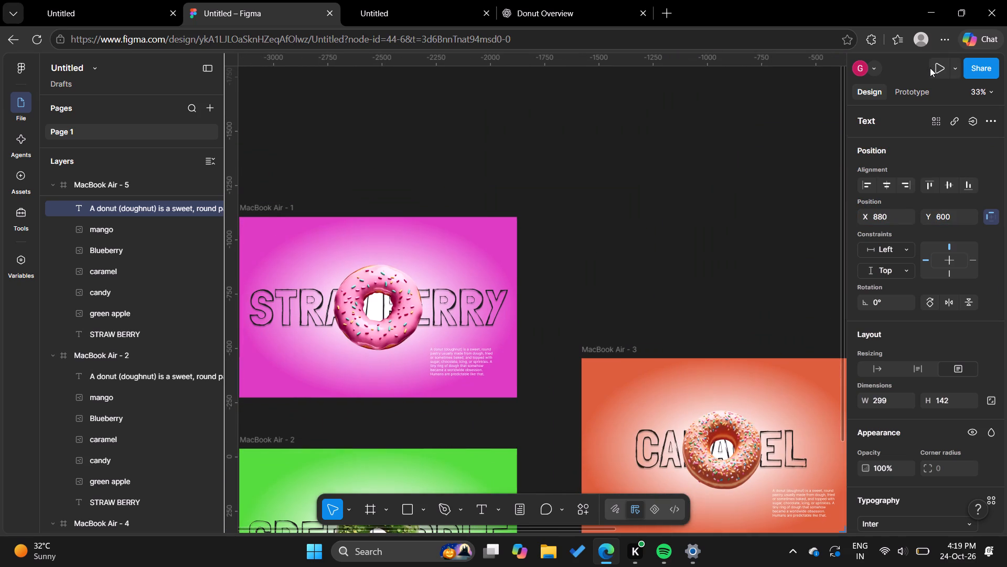
click(939, 68)
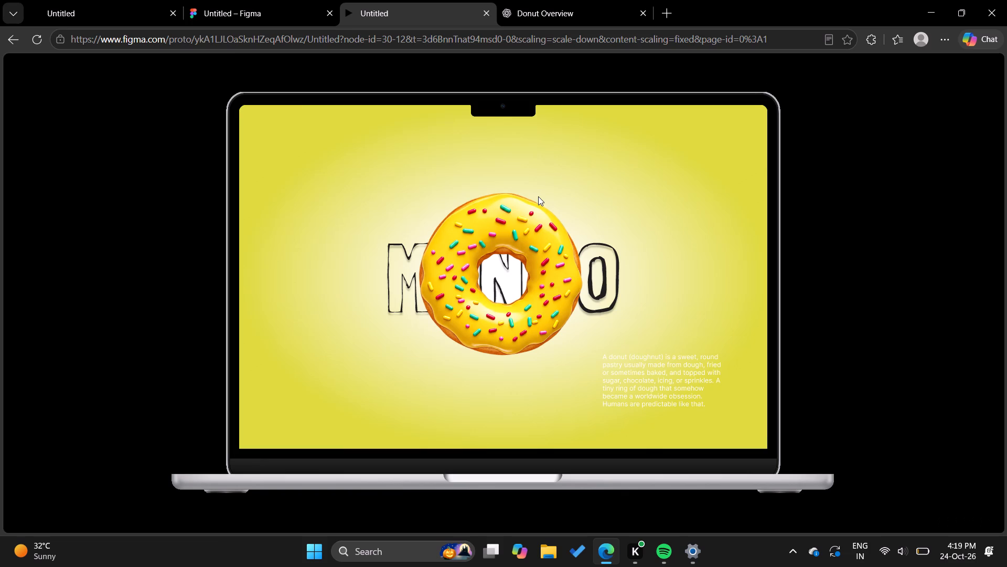
click(538, 196)
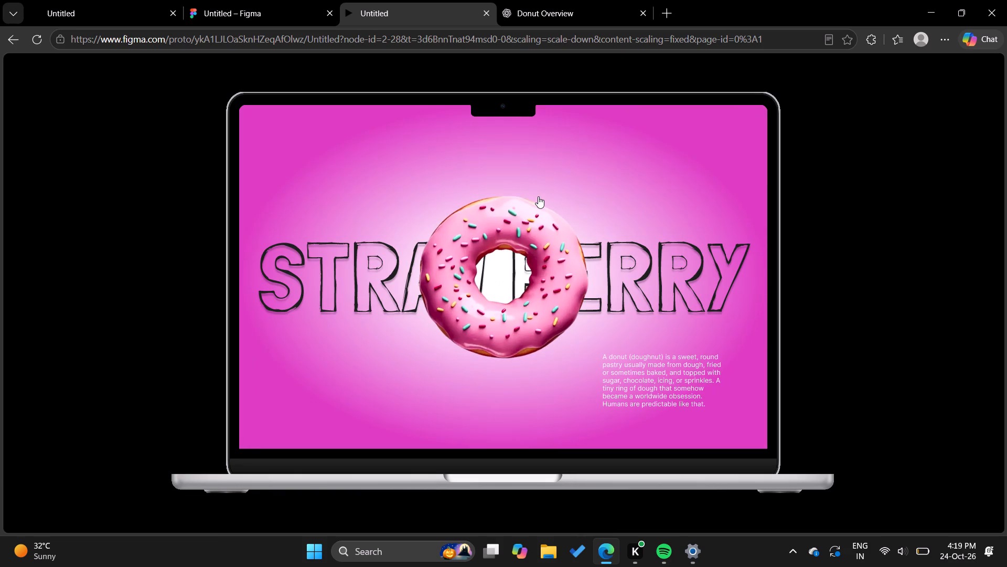
click(538, 196)
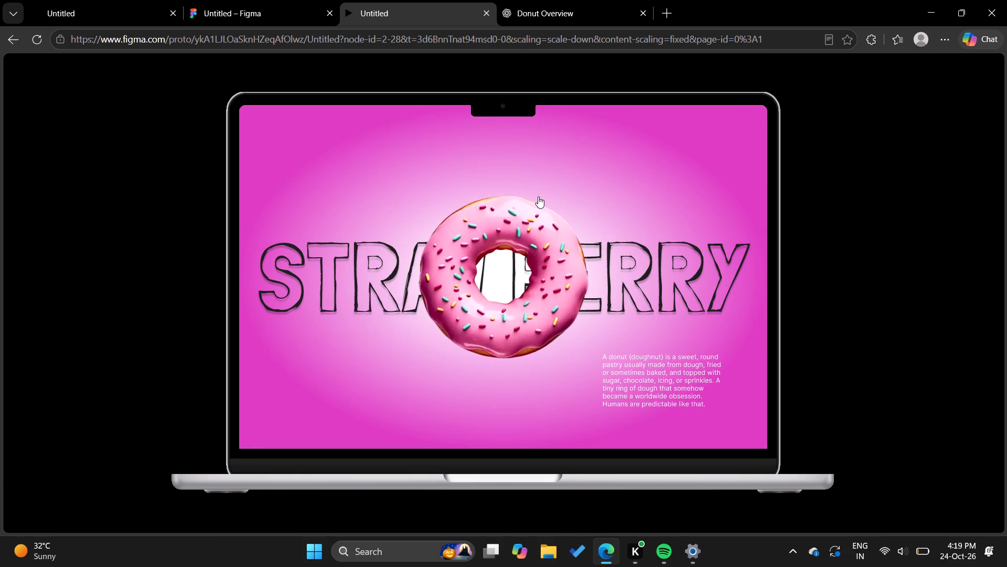
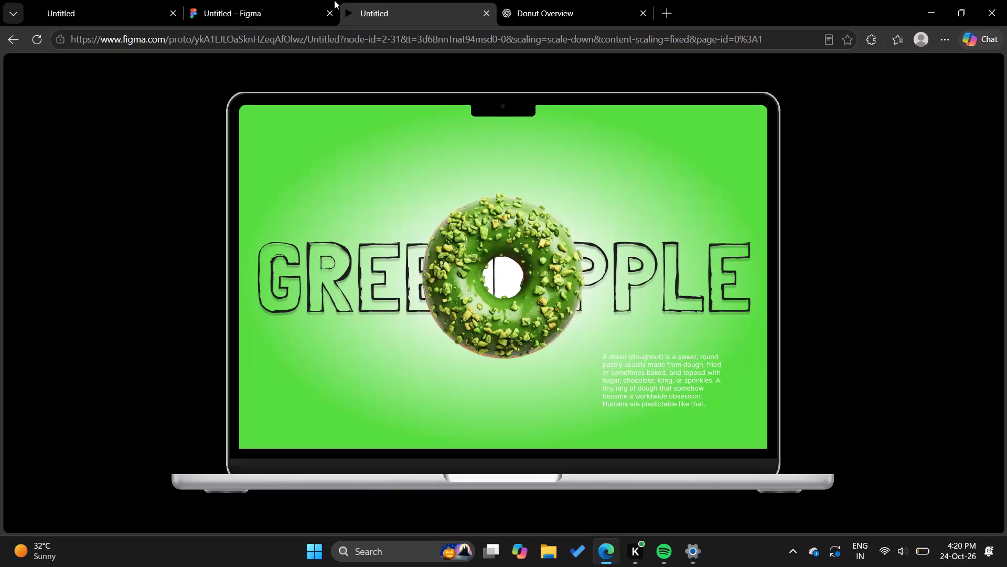
Return to the donut design file and look over the flavour frames on the canvas.
click(372, 3)
click(294, 0)
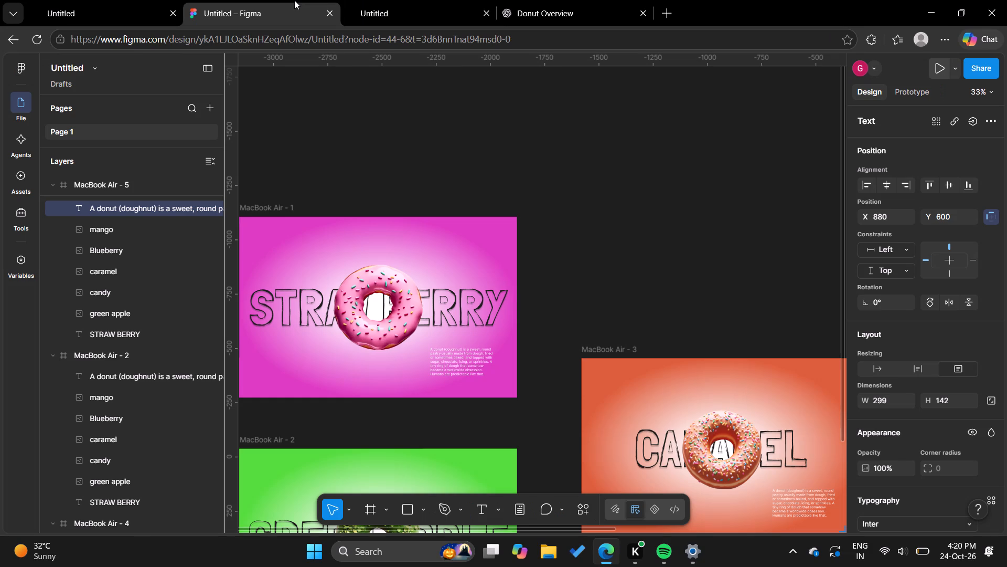
click(377, 316)
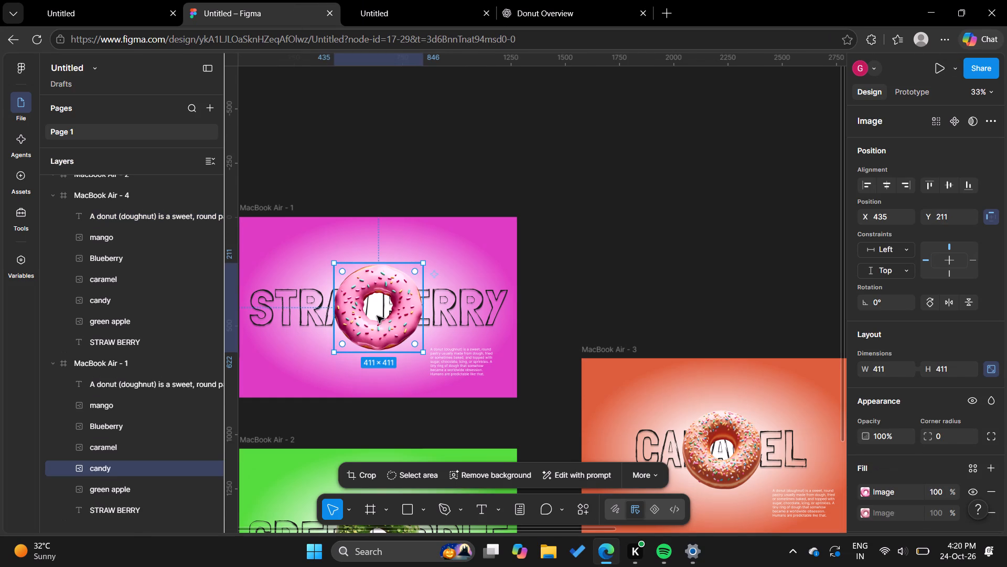
click(616, 219)
scroll(616, 219, down, 1)
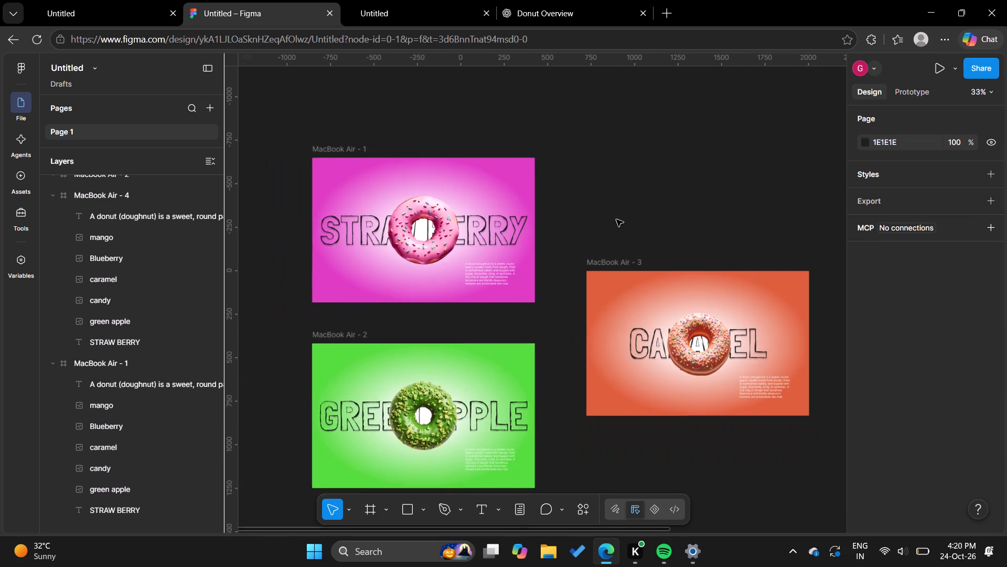
scroll(616, 219, left, 1)
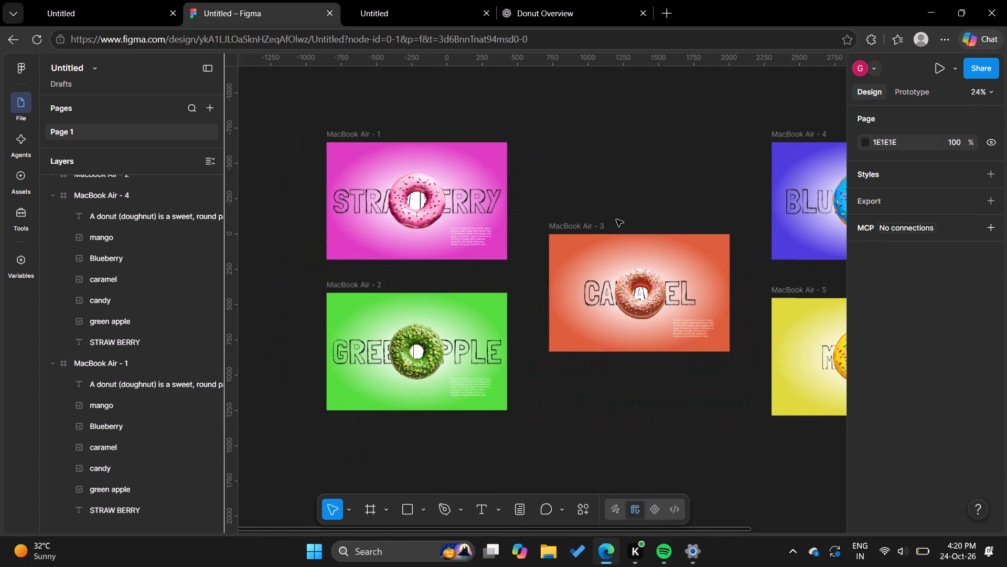
click(426, 209)
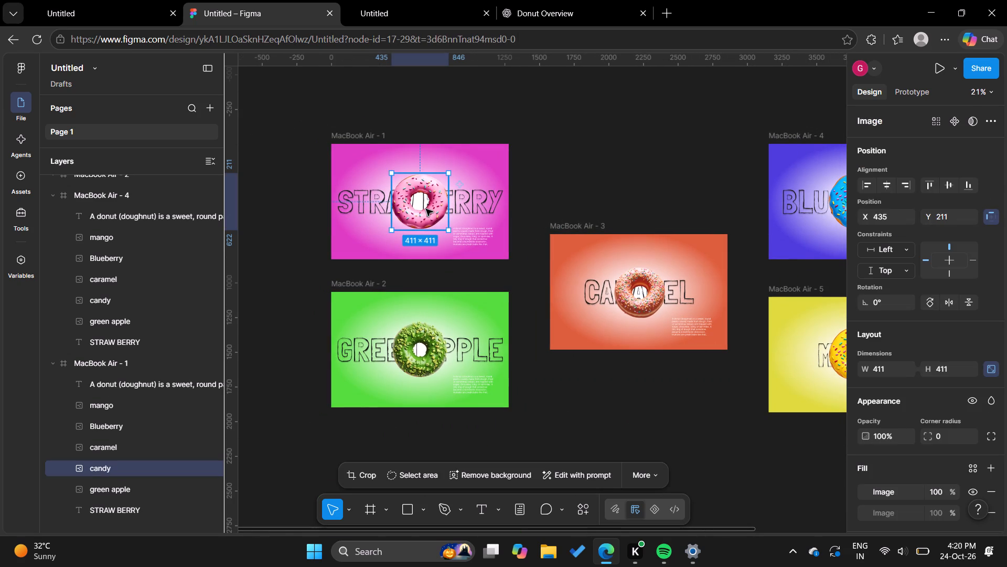
click(618, 426)
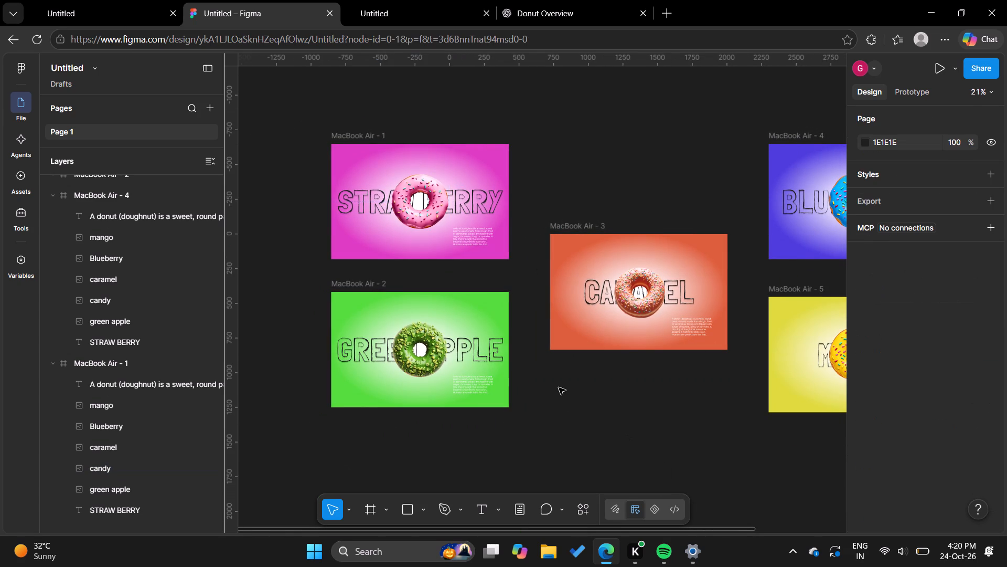
Add a 100 × 100 rectangle and place it below the title's start in the green apple frame, at about X 132, Y 634.
scroll(559, 387, right, 1)
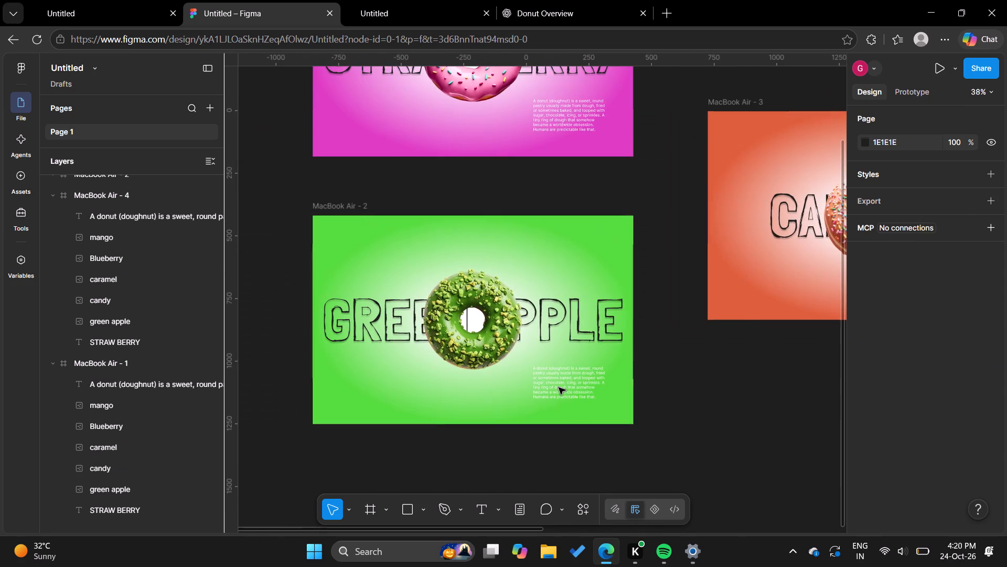
scroll(559, 387, right, 3)
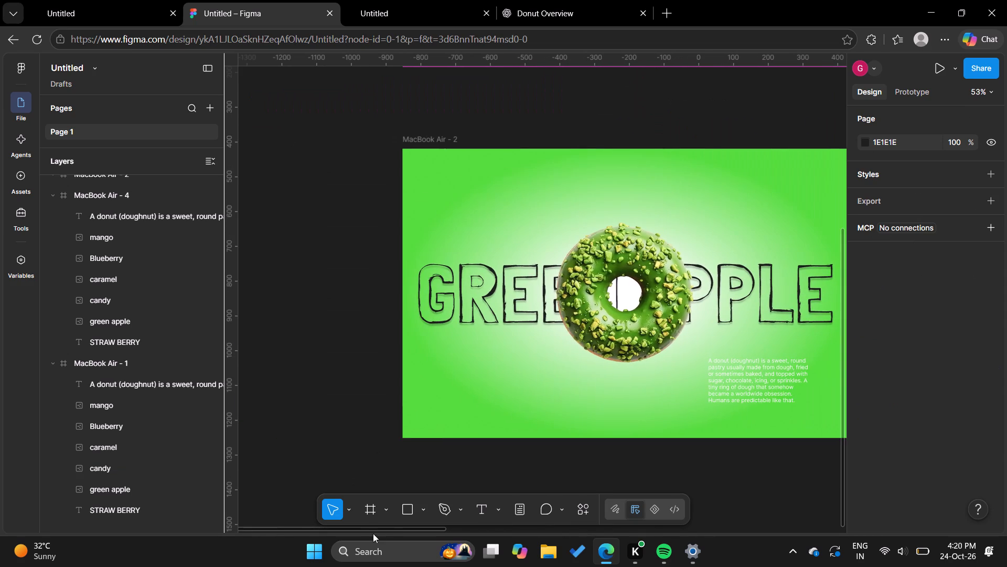
click(422, 512)
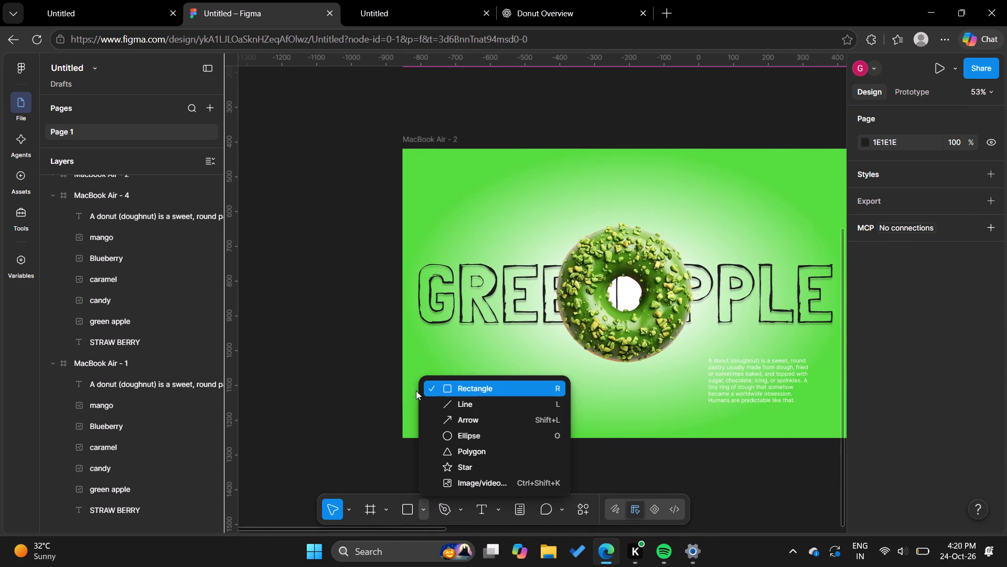
click(433, 386)
click(309, 324)
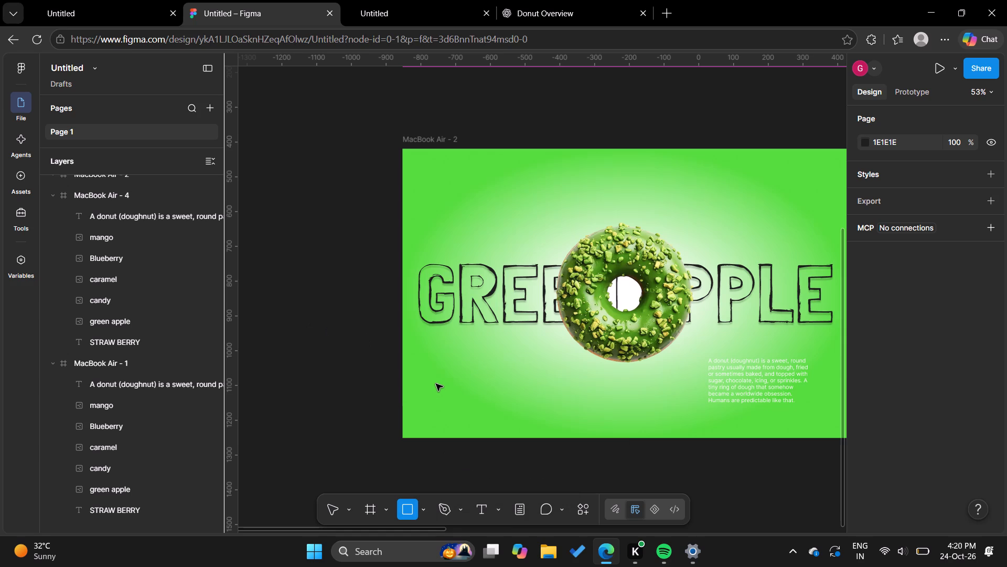
drag(432, 380, 503, 402)
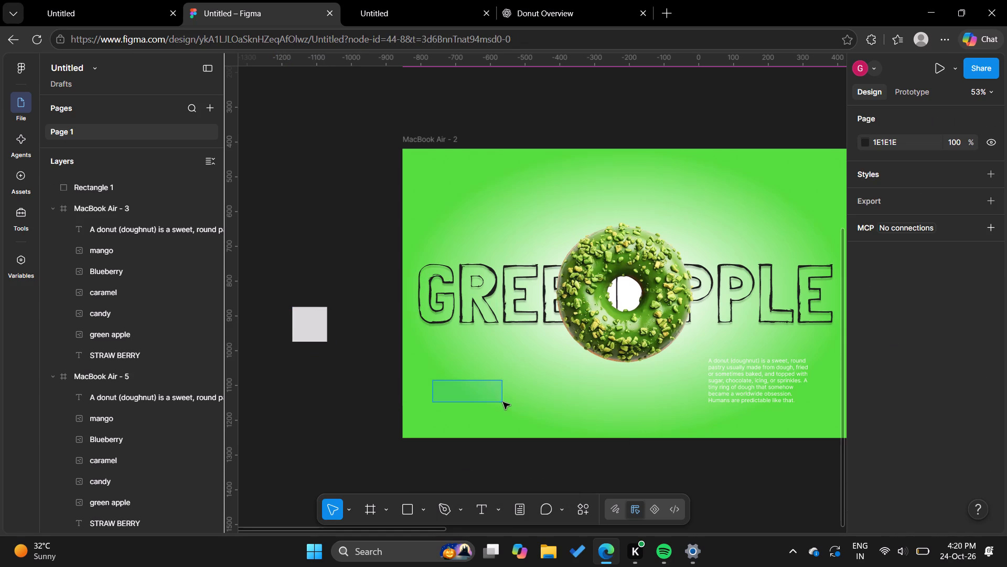
drag(503, 402, 525, 406)
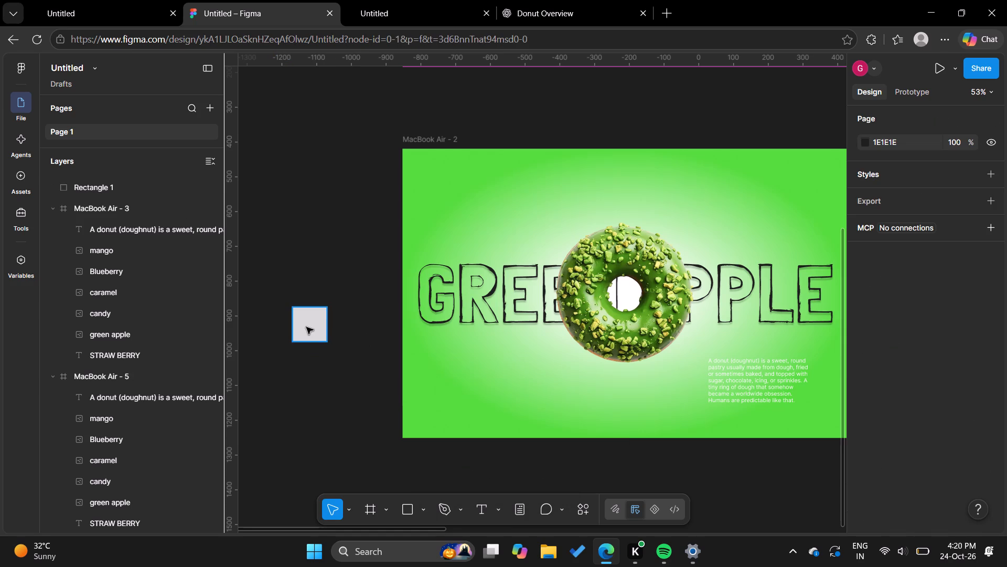
click(307, 326)
drag(307, 326, 463, 382)
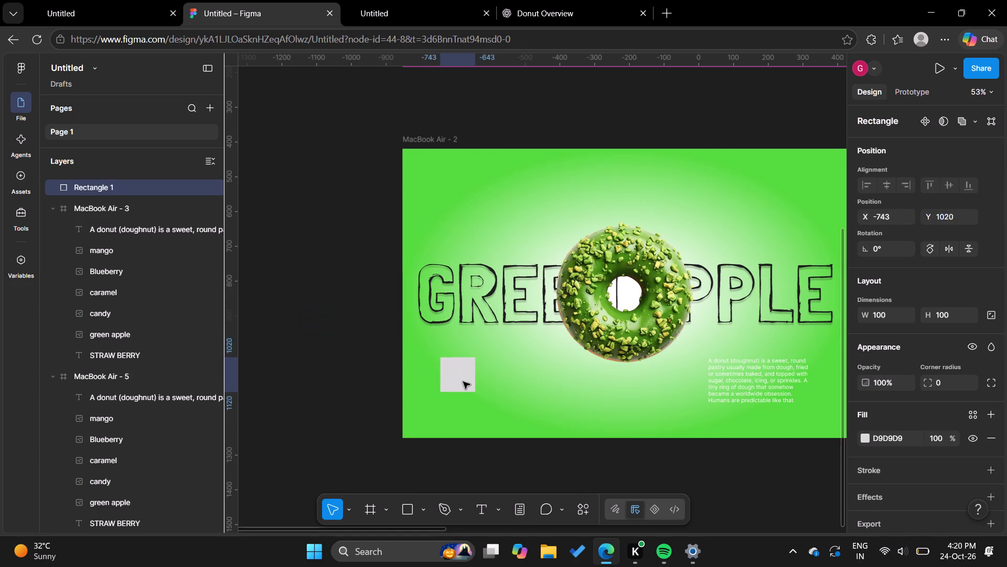
drag(463, 382, 463, 388)
Resize the green apple frame's rectangle to about 283 × 76 and move it to about X 69, Y 653.
drag(484, 389, 530, 387)
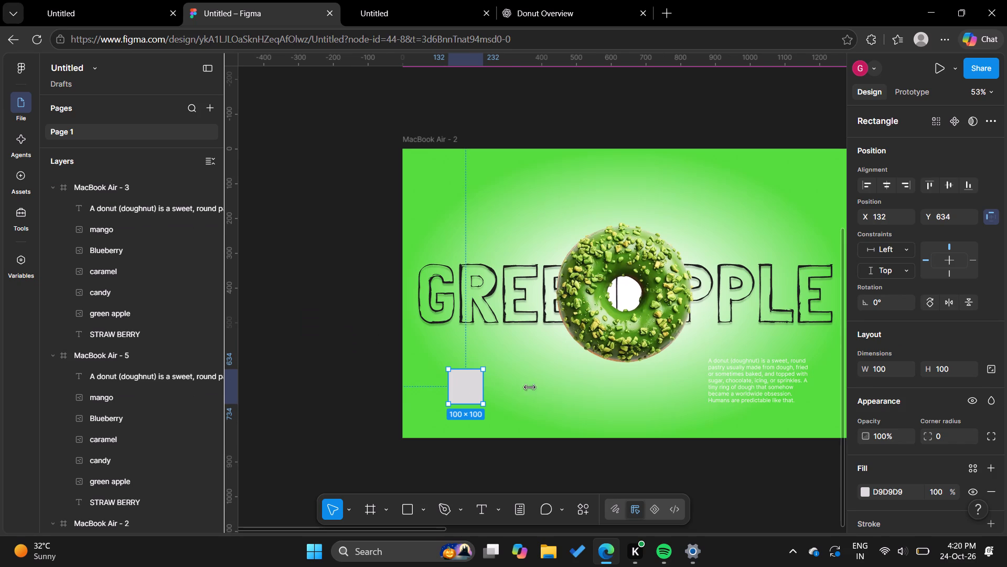
drag(530, 387, 541, 390)
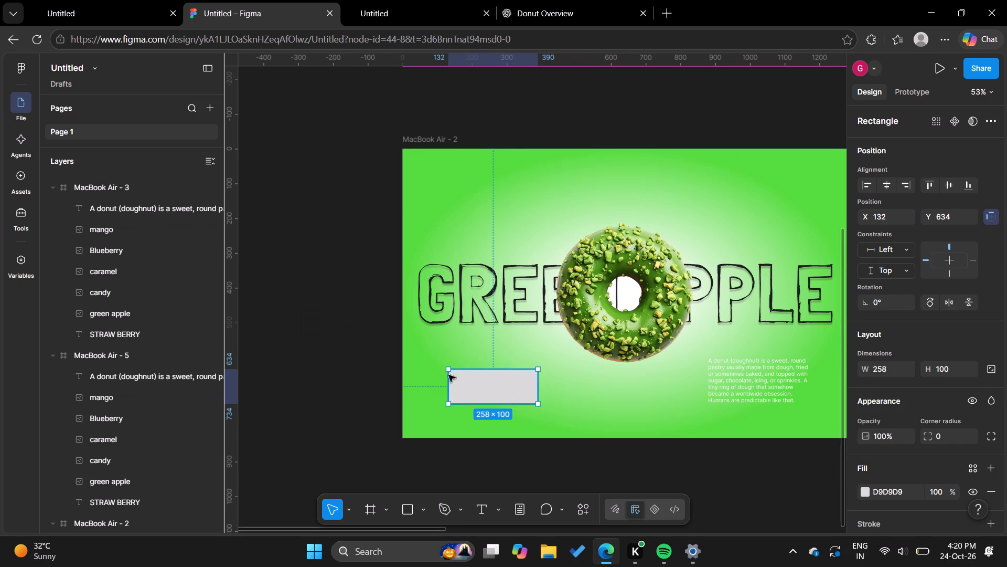
right_drag(448, 383, 432, 384)
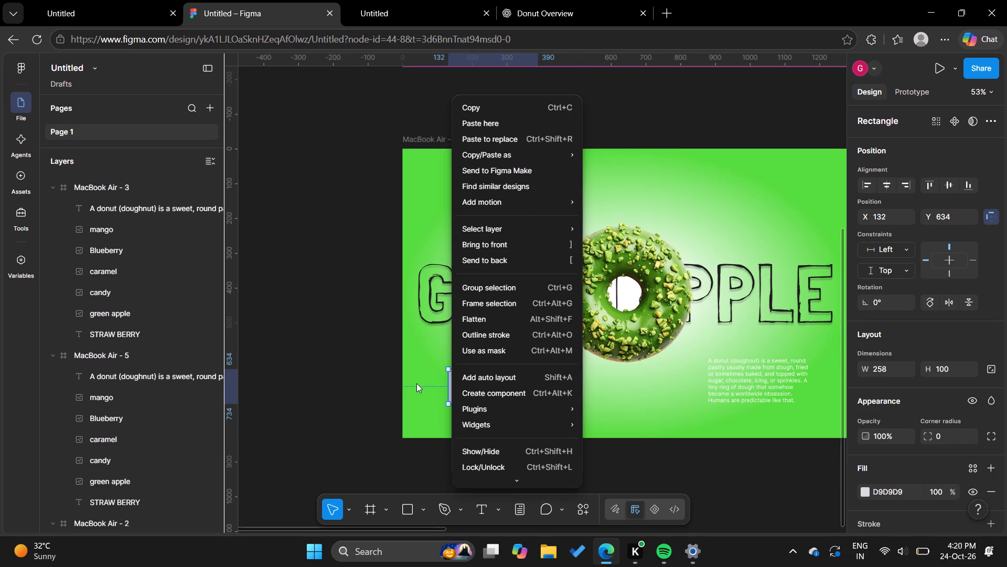
click(357, 359)
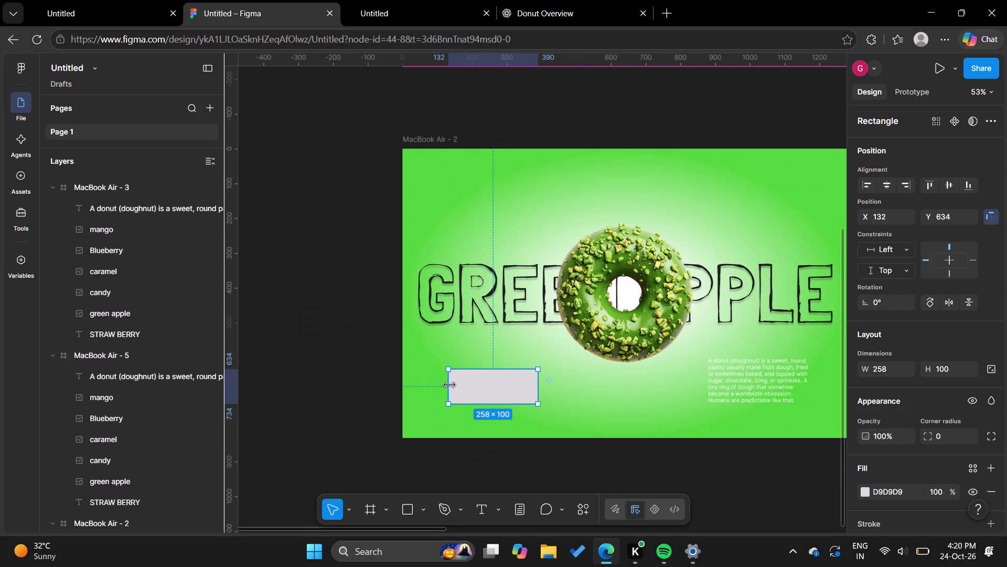
drag(449, 385, 439, 384)
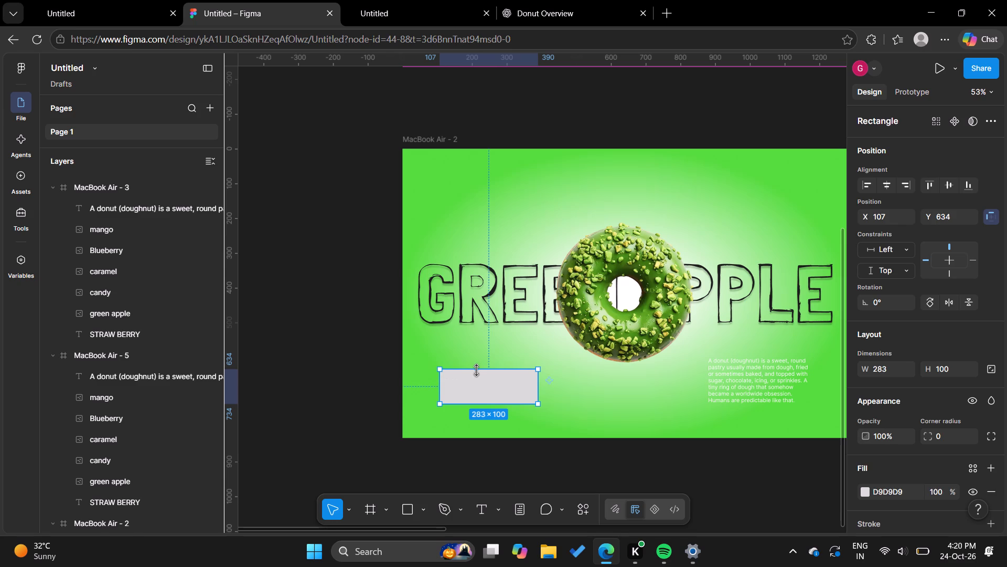
drag(477, 370, 477, 378)
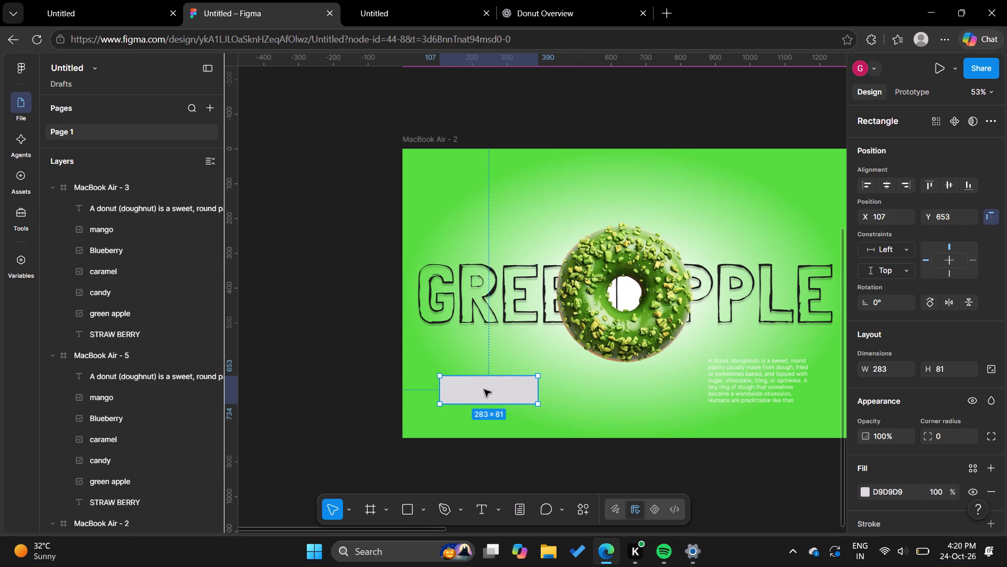
drag(485, 389, 472, 387)
click(467, 374)
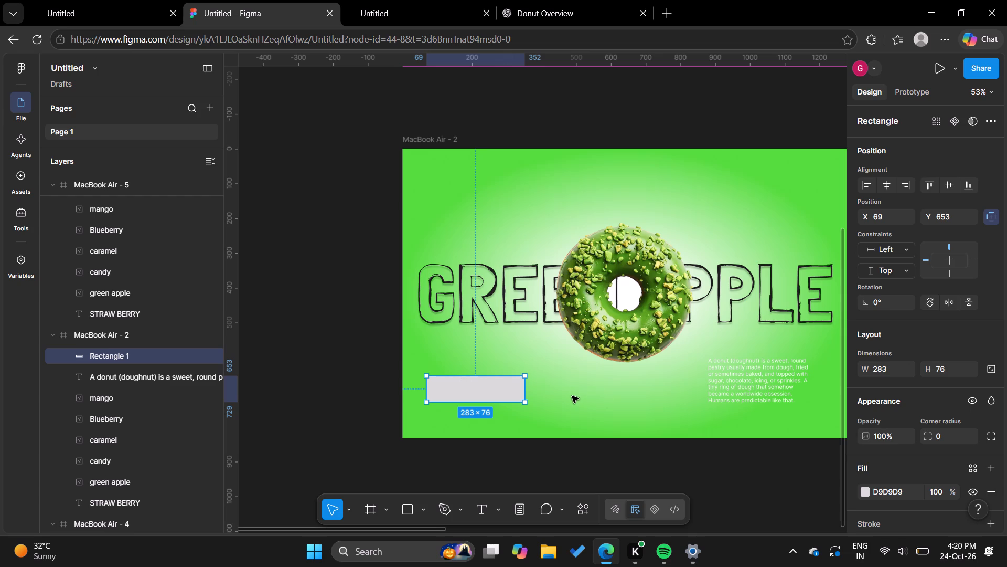
Set the rectangle's corner radius to 30.
scroll(939, 348, down, 2)
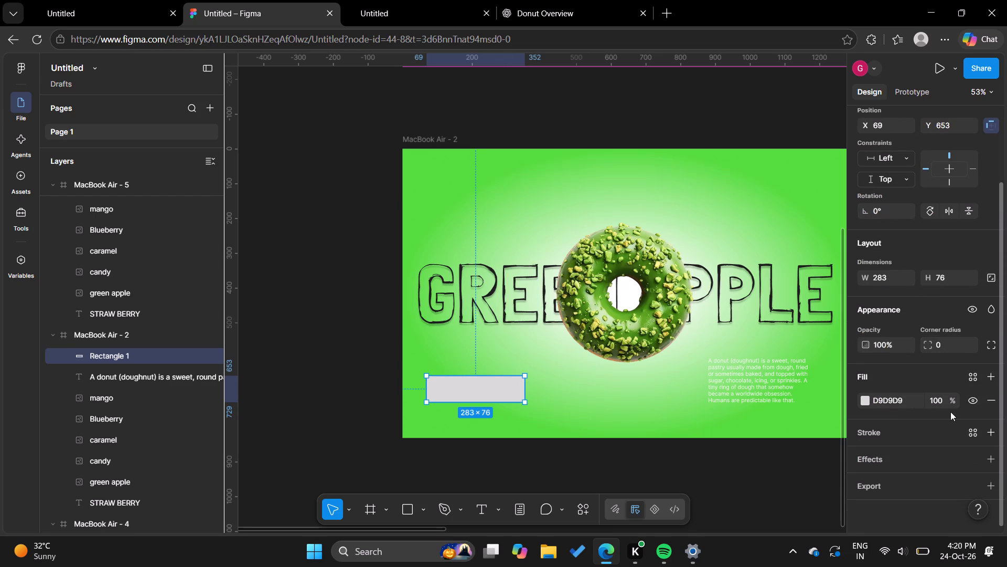
double_click(939, 345)
key(2)
key(BackSpace)
text(30)
key(Return)
click(346, 342)
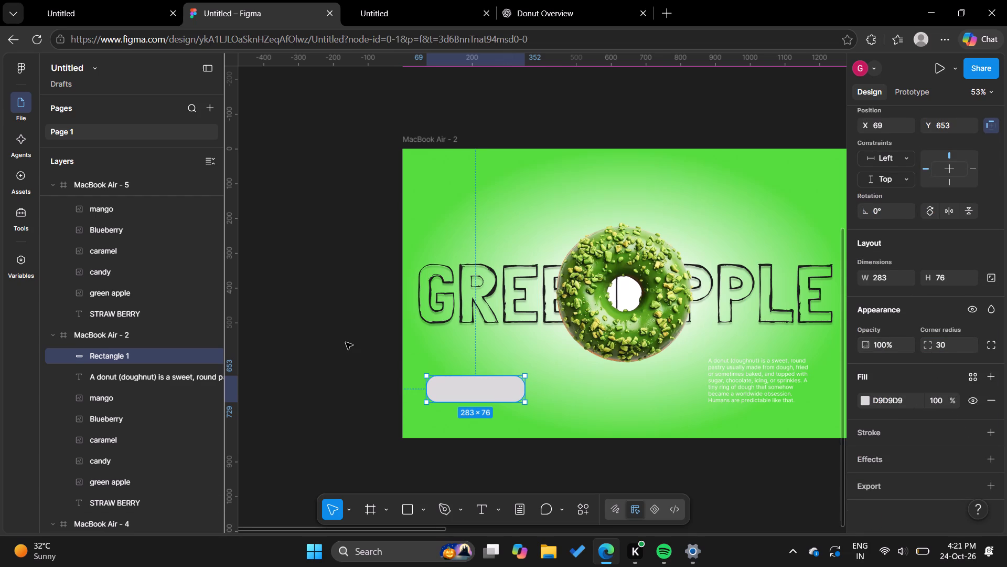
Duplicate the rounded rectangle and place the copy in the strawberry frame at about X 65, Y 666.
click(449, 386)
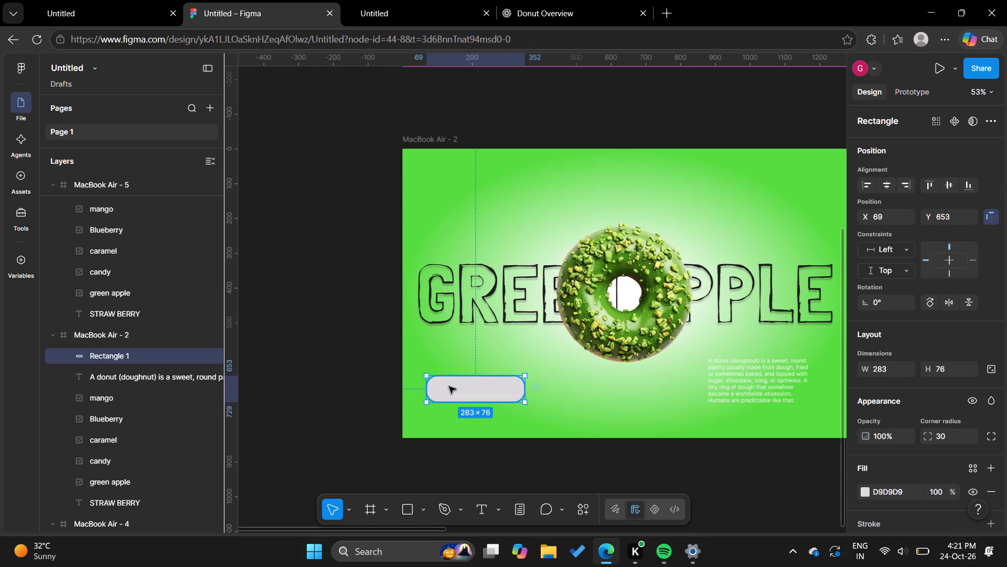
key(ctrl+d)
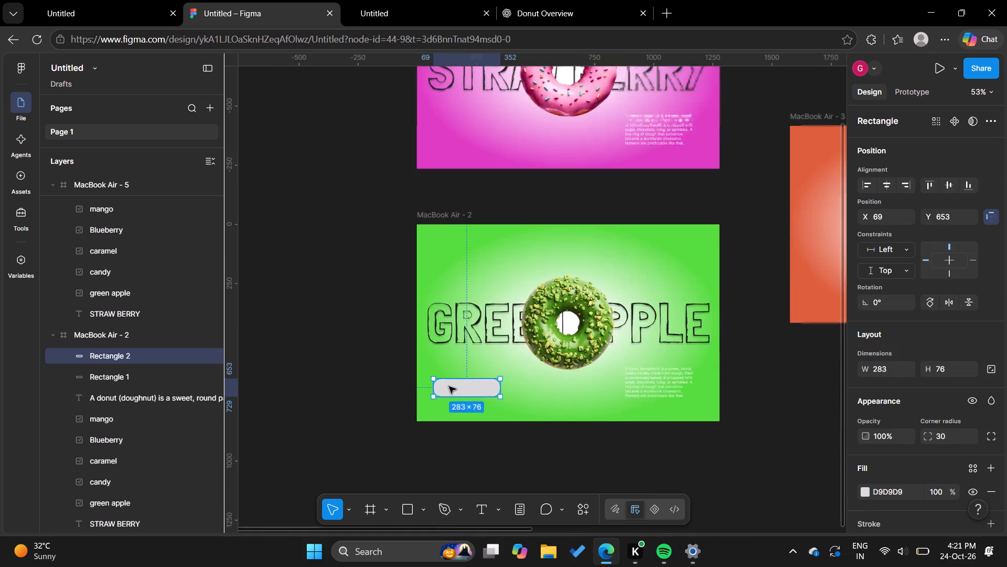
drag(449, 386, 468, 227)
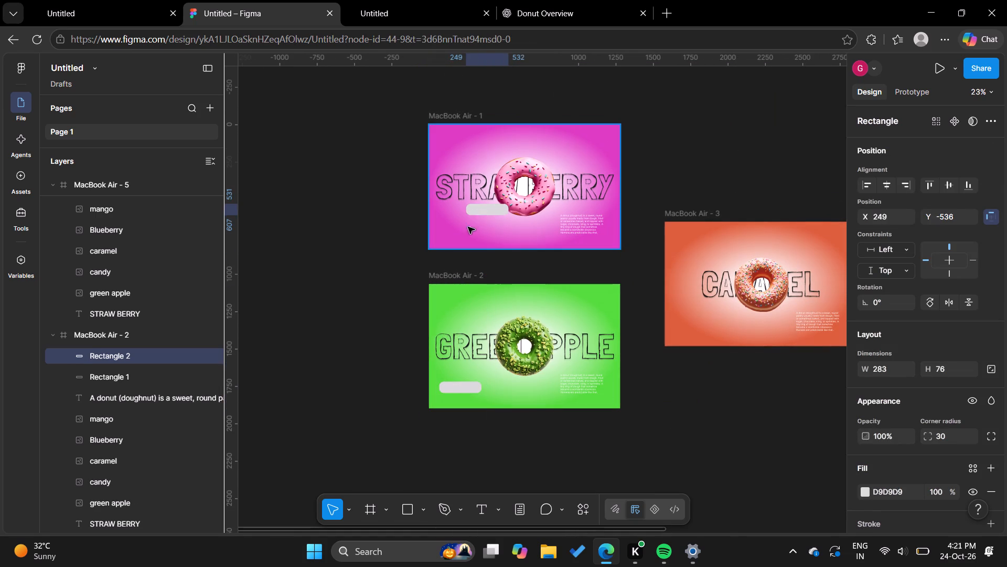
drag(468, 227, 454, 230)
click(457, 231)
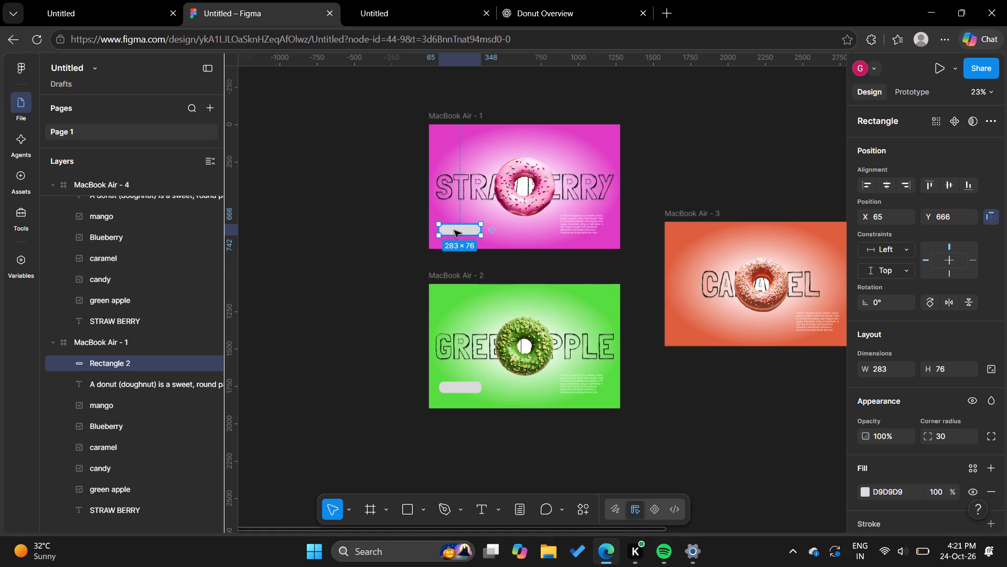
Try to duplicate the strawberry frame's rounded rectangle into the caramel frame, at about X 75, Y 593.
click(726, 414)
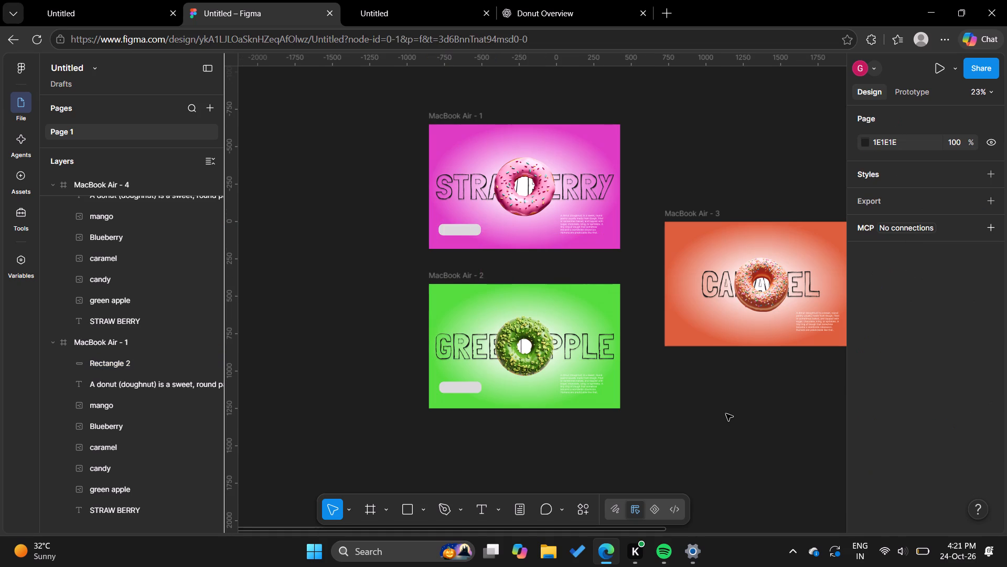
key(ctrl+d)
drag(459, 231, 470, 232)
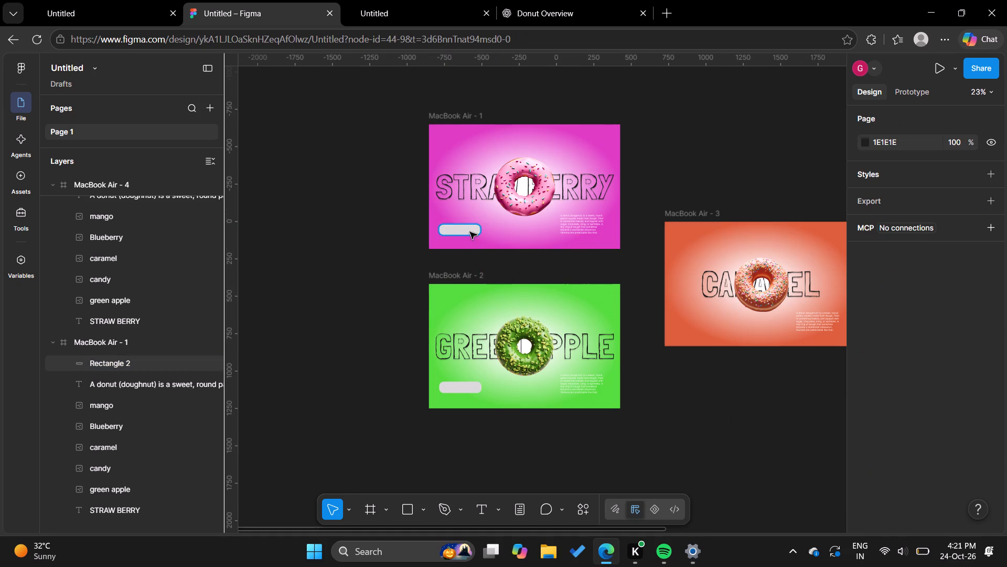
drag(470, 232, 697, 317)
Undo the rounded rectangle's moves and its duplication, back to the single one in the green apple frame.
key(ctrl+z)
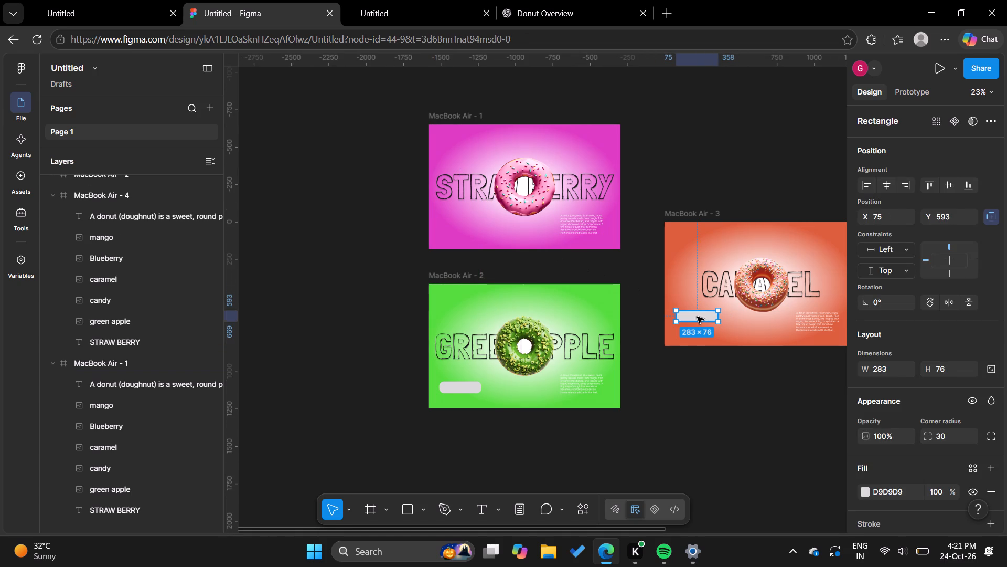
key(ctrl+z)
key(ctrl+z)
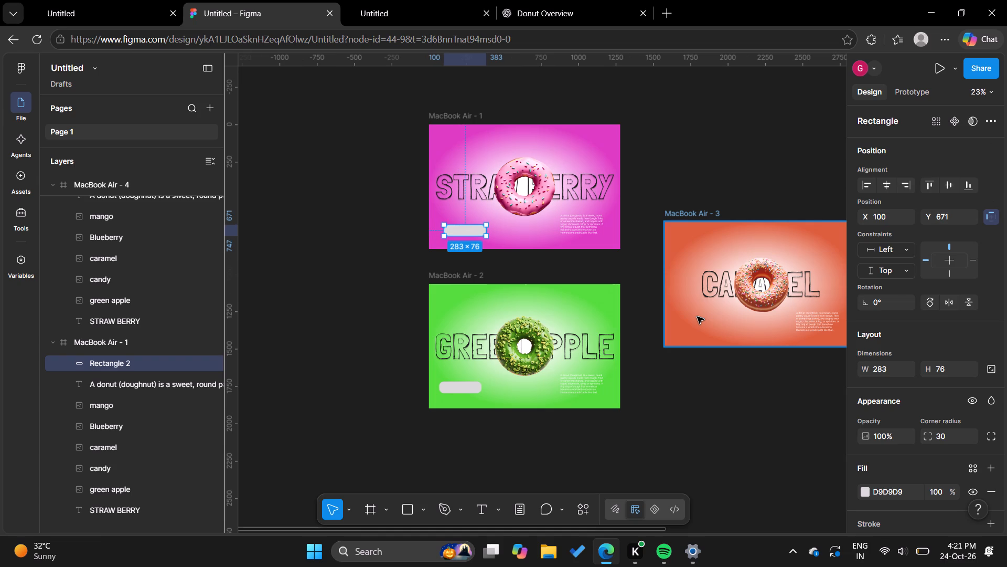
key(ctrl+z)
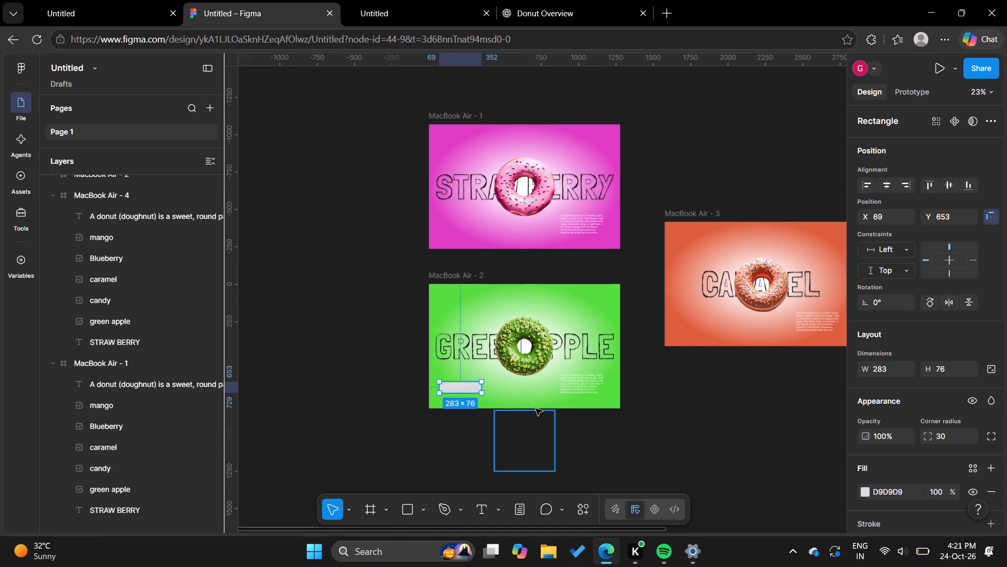
Change the fill of the rounded rectangle in the green apple frame to the light red FA5858.
scroll(934, 320, down, 3)
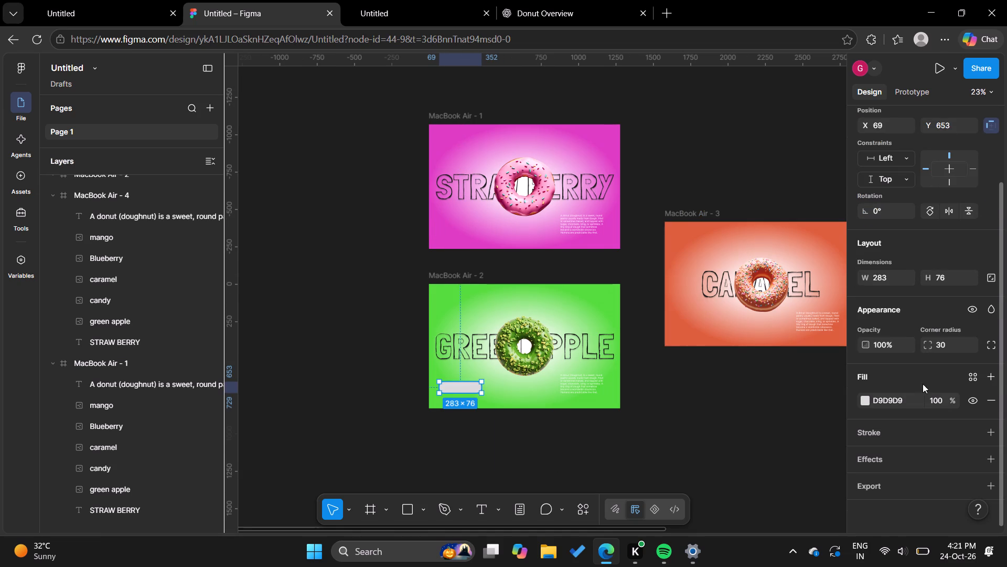
click(864, 397)
click(806, 283)
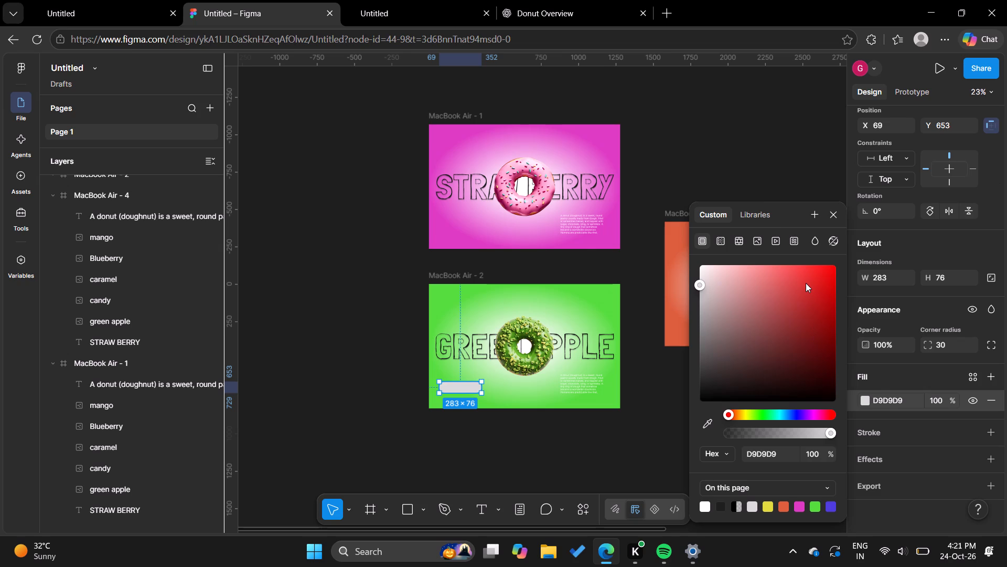
click(827, 272)
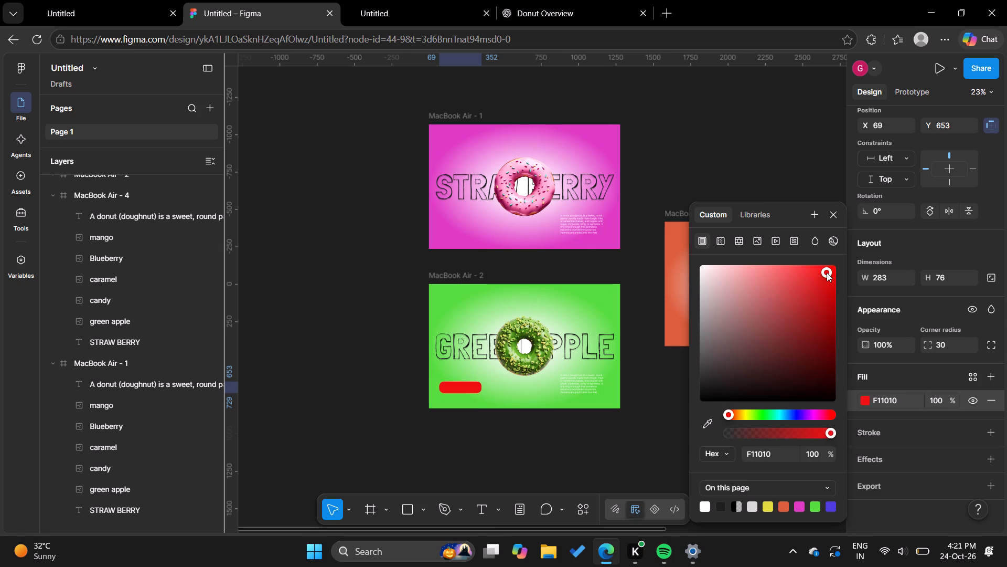
click(775, 275)
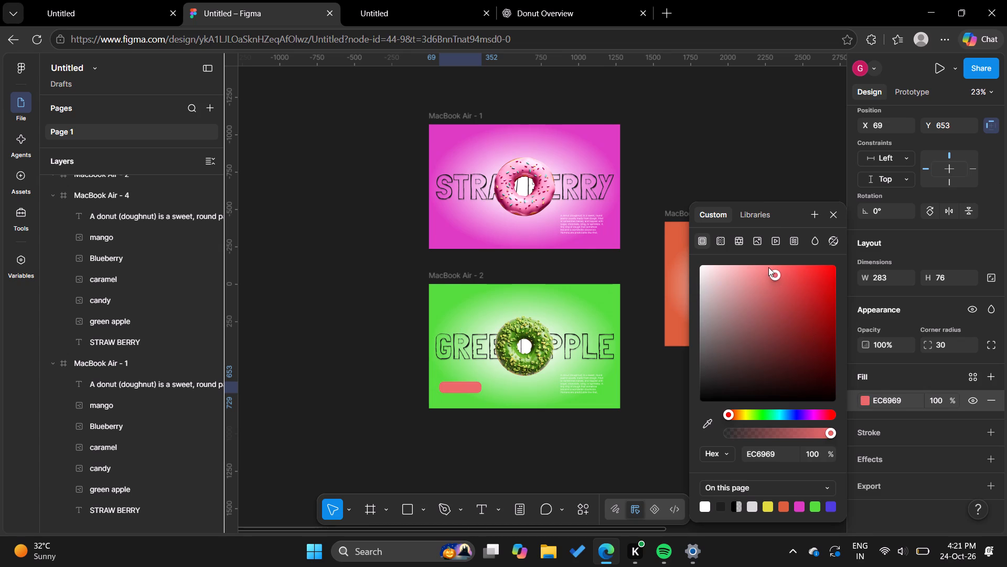
click(776, 267)
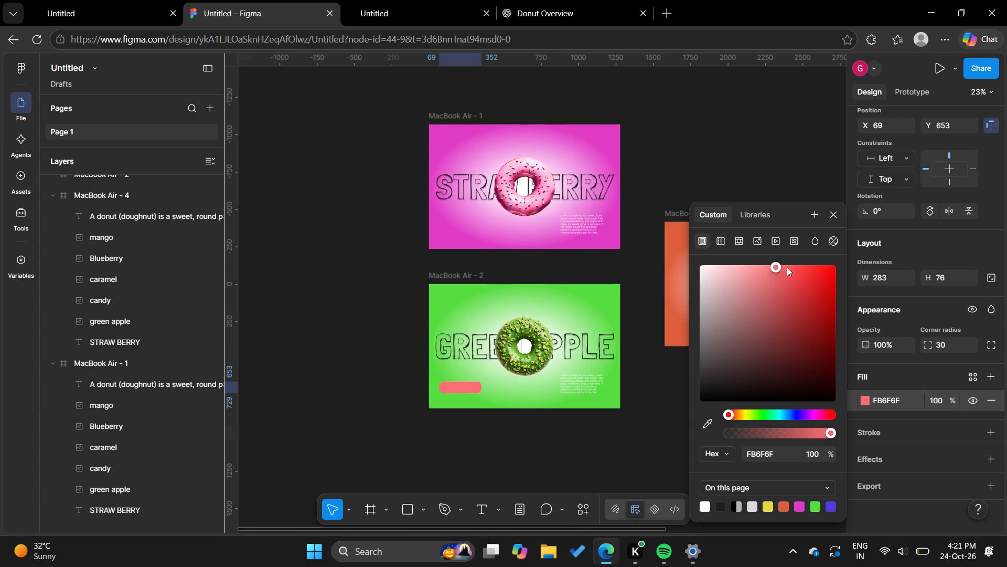
click(788, 268)
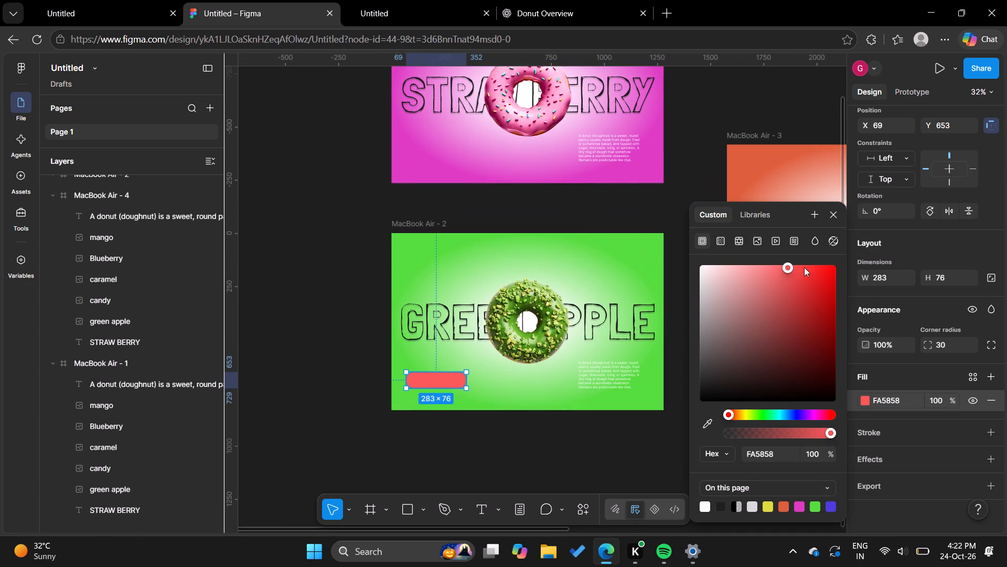
Change the fill of the rounded rectangle in the green apple frame to the deeper red F94949.
click(796, 268)
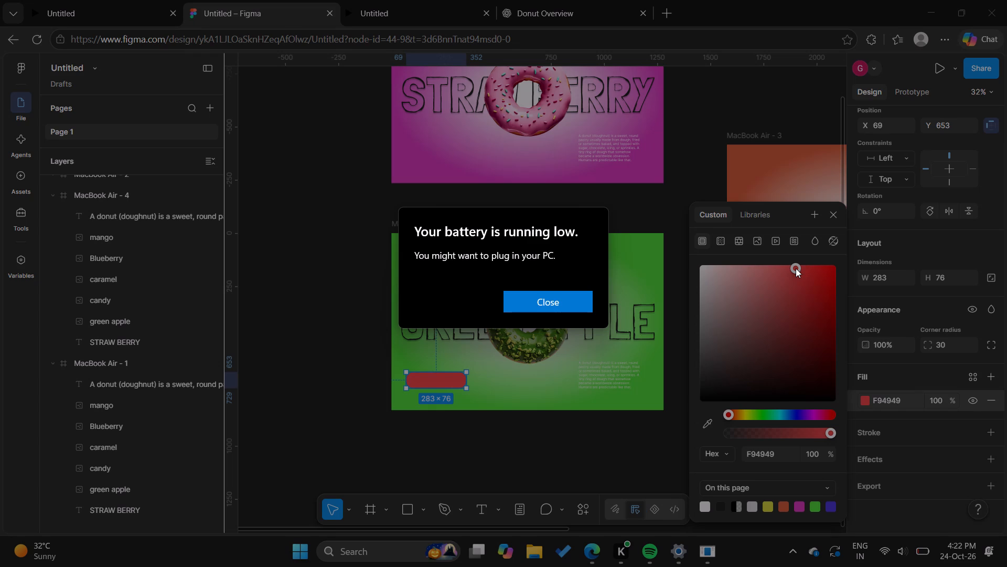
Dismiss the low-battery notice.
click(533, 297)
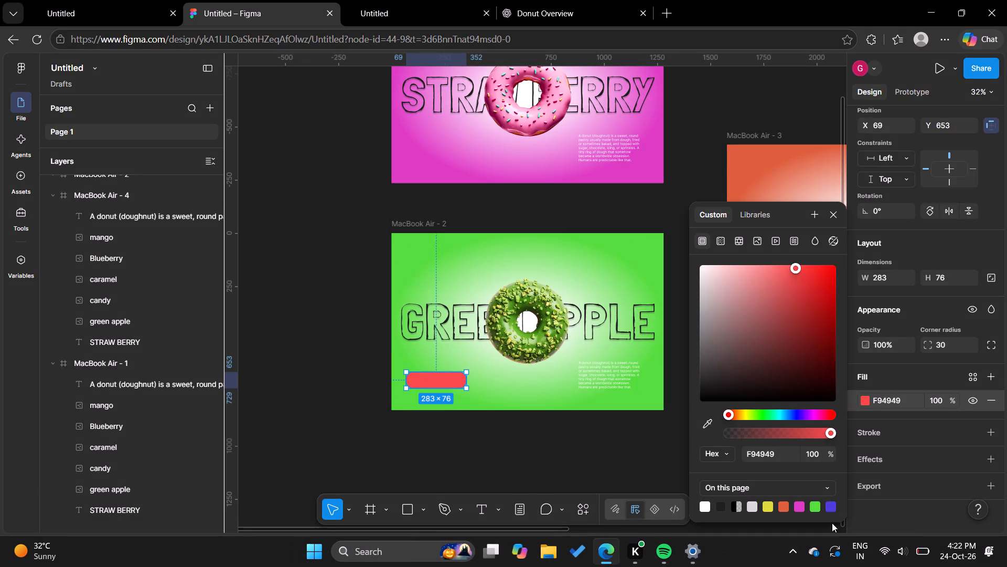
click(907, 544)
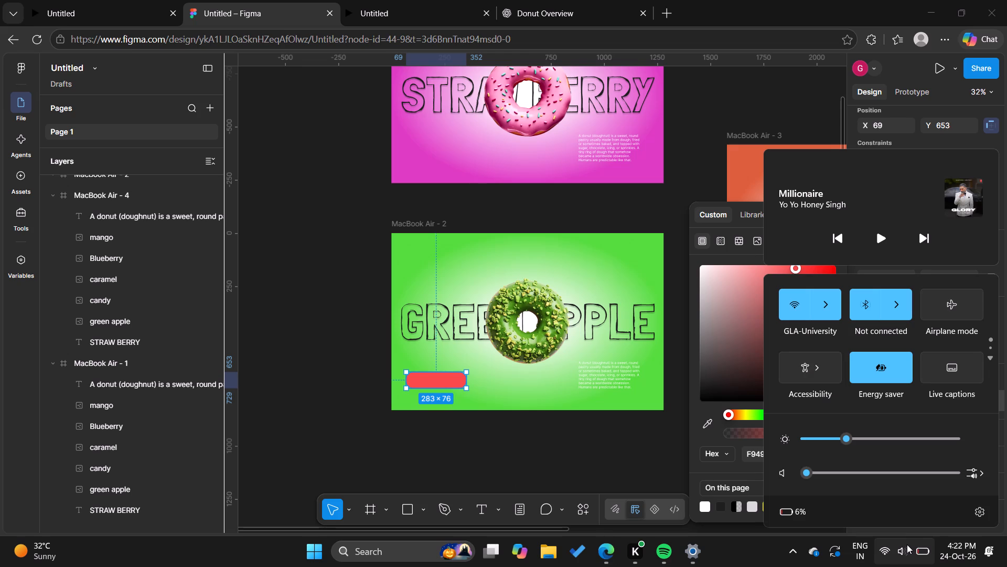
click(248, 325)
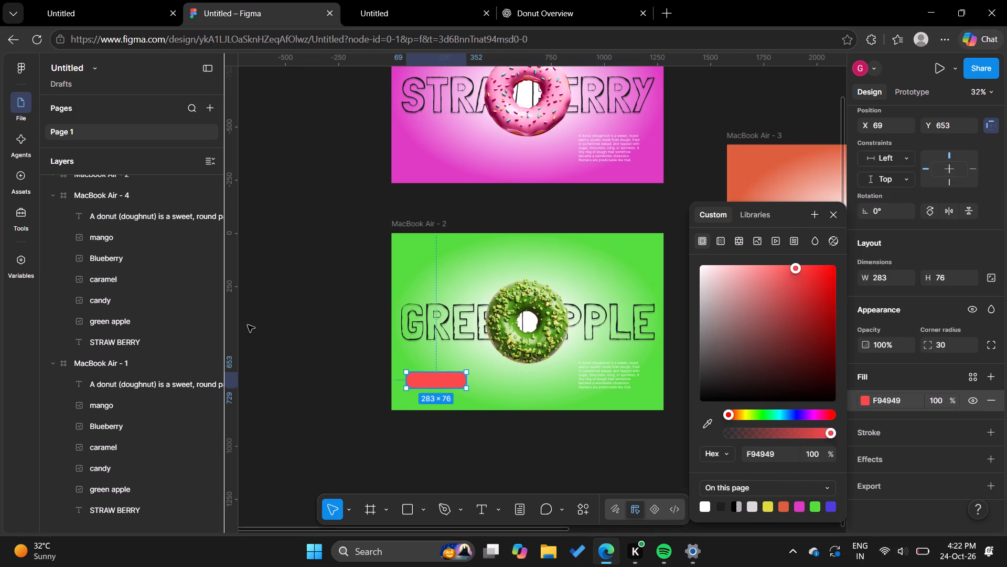
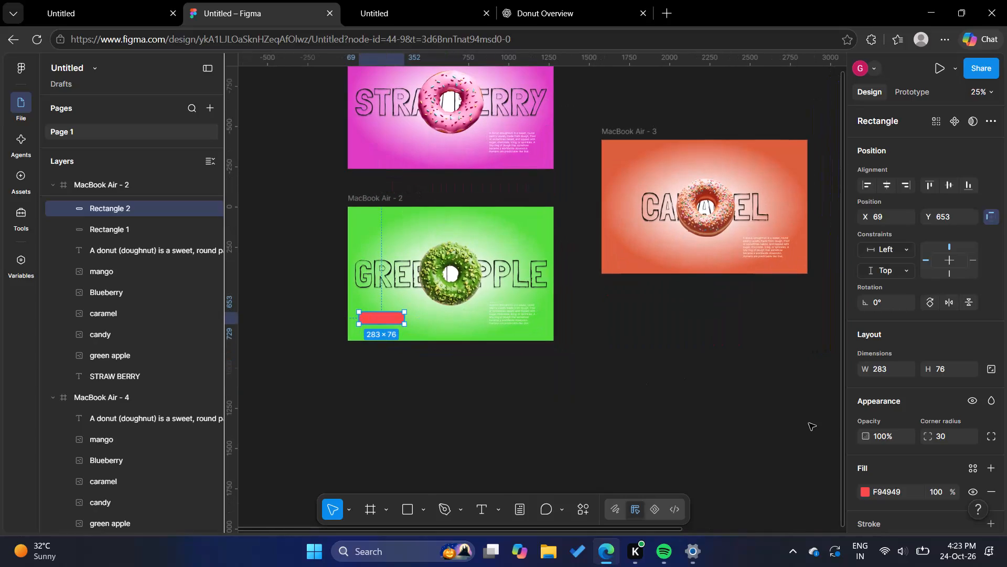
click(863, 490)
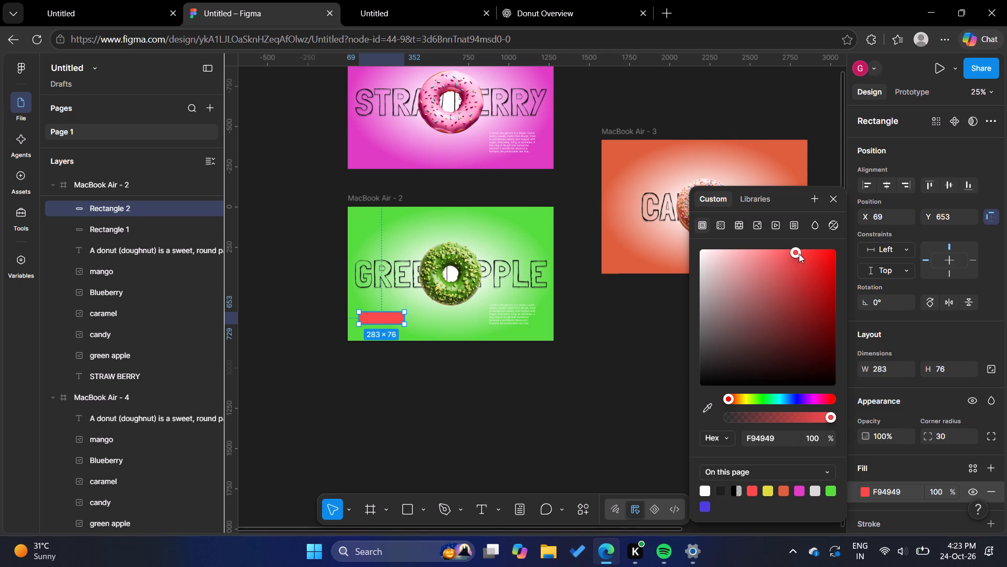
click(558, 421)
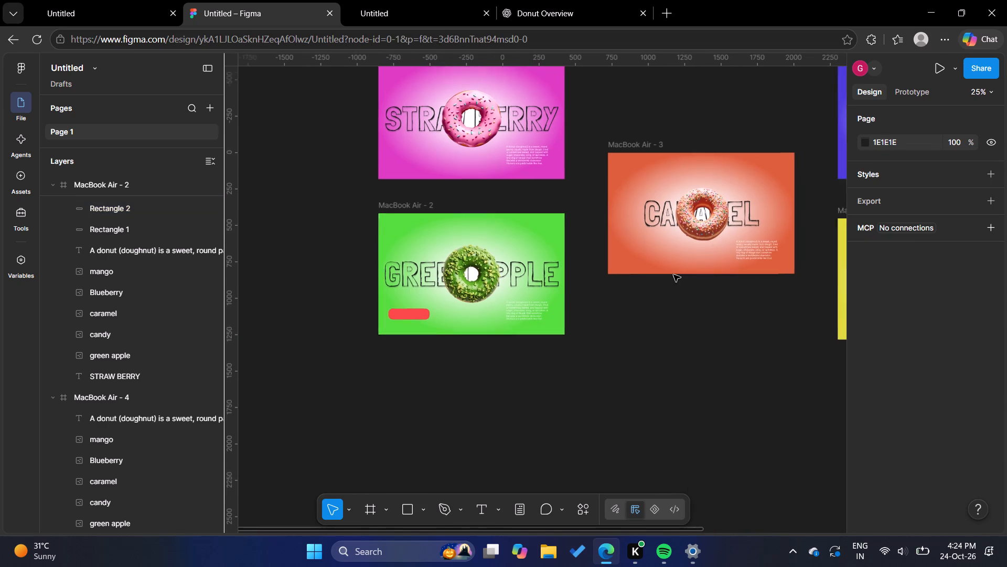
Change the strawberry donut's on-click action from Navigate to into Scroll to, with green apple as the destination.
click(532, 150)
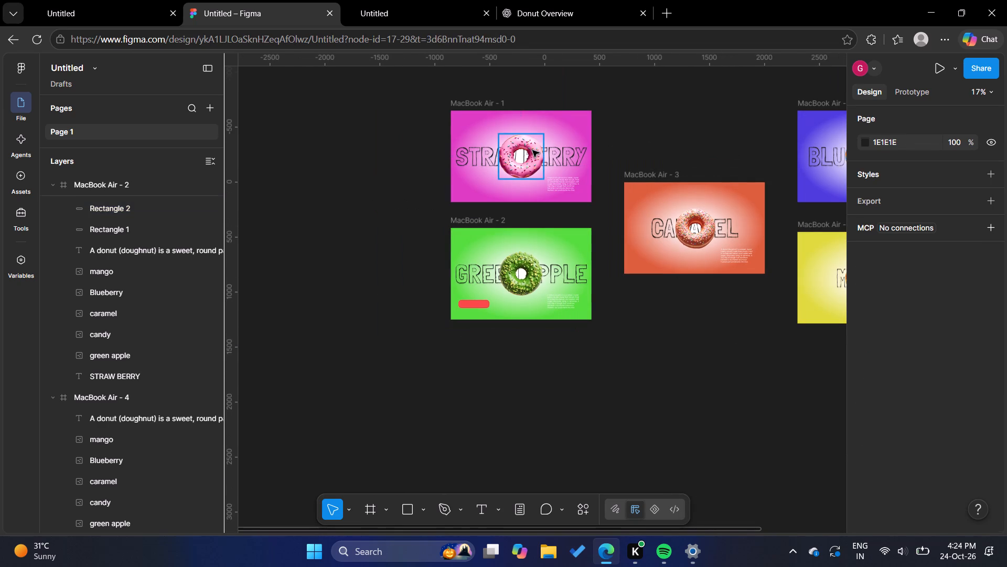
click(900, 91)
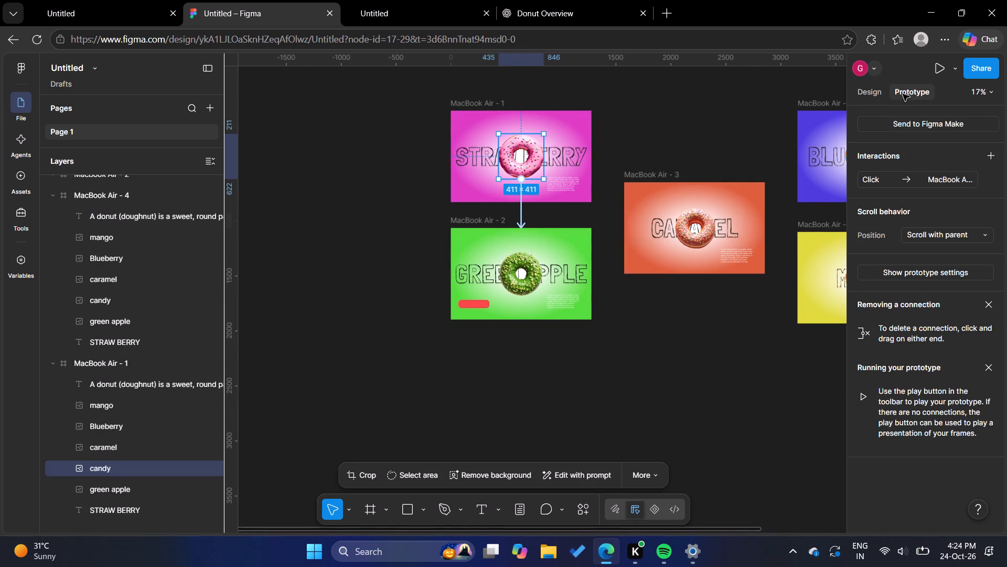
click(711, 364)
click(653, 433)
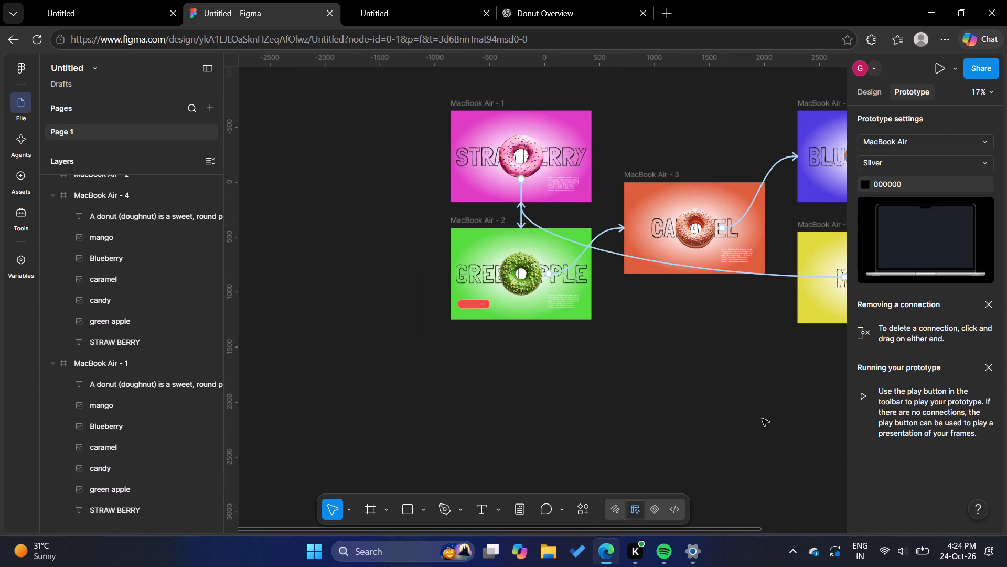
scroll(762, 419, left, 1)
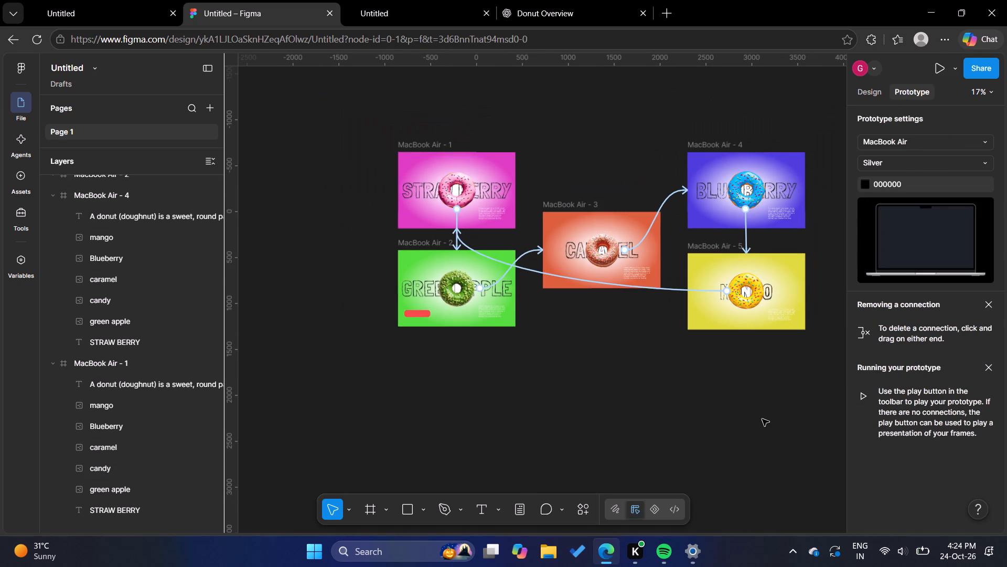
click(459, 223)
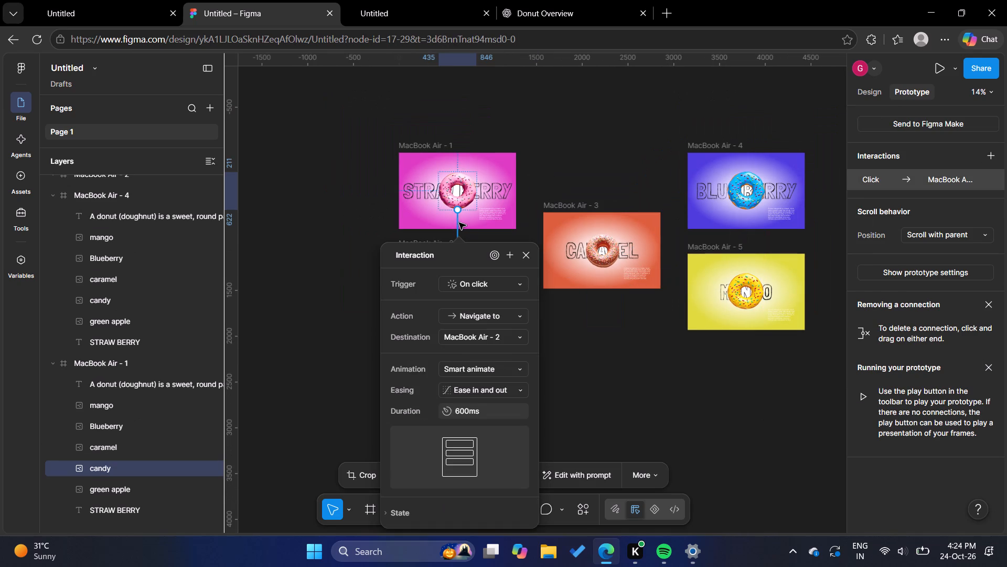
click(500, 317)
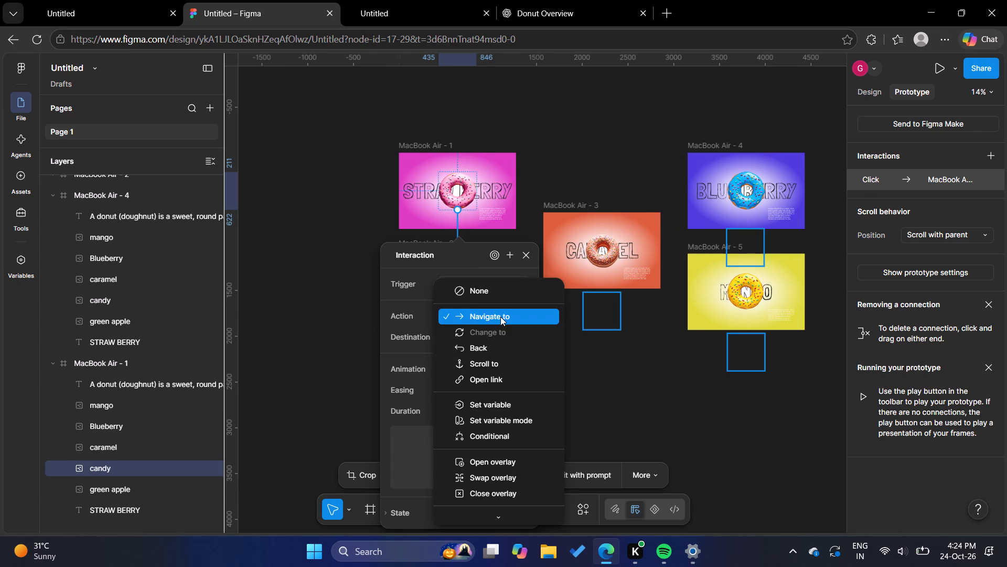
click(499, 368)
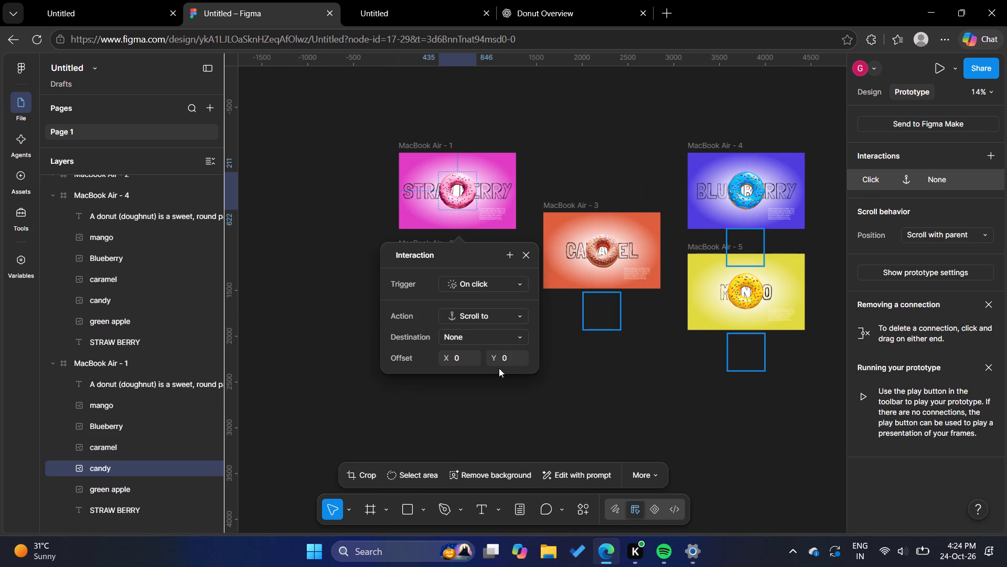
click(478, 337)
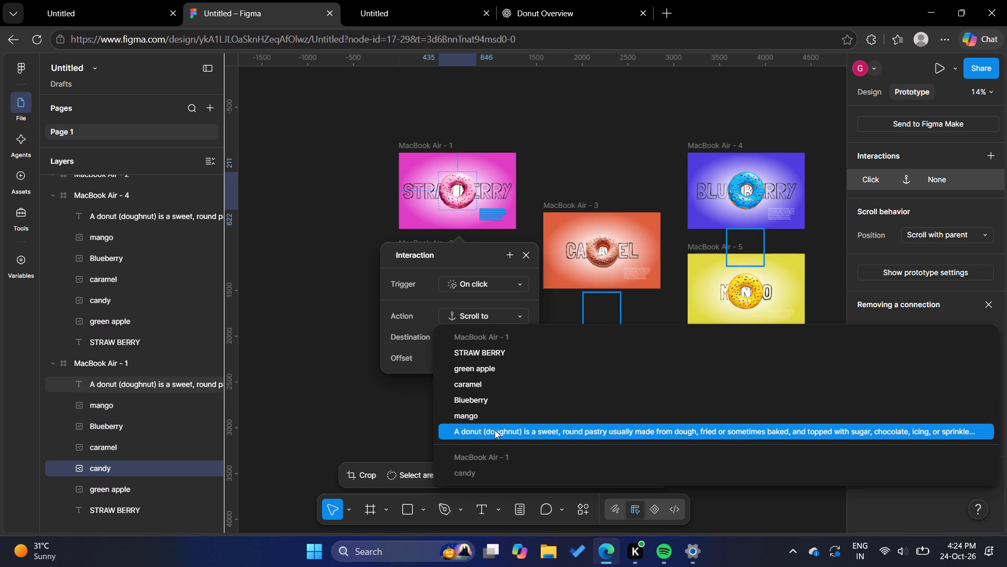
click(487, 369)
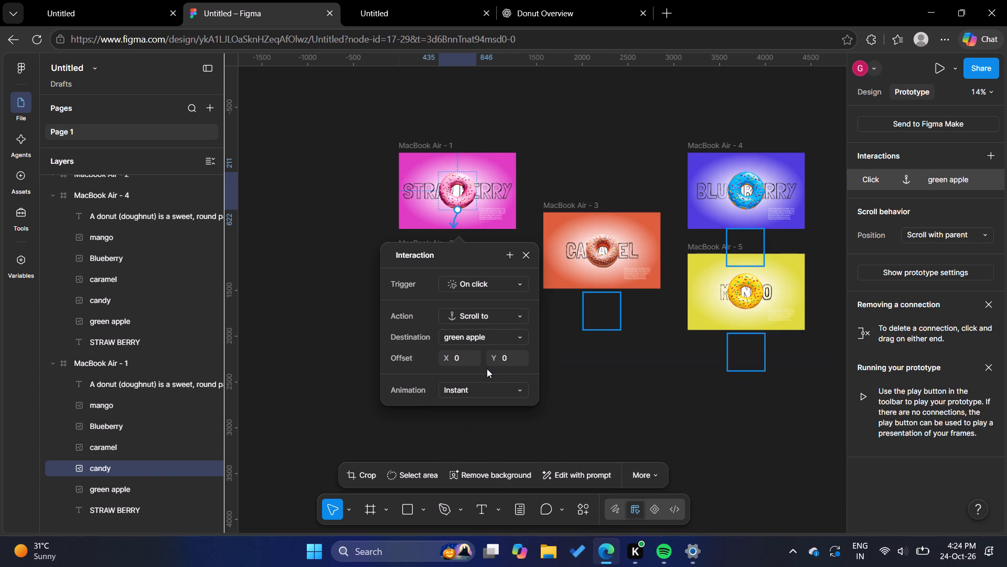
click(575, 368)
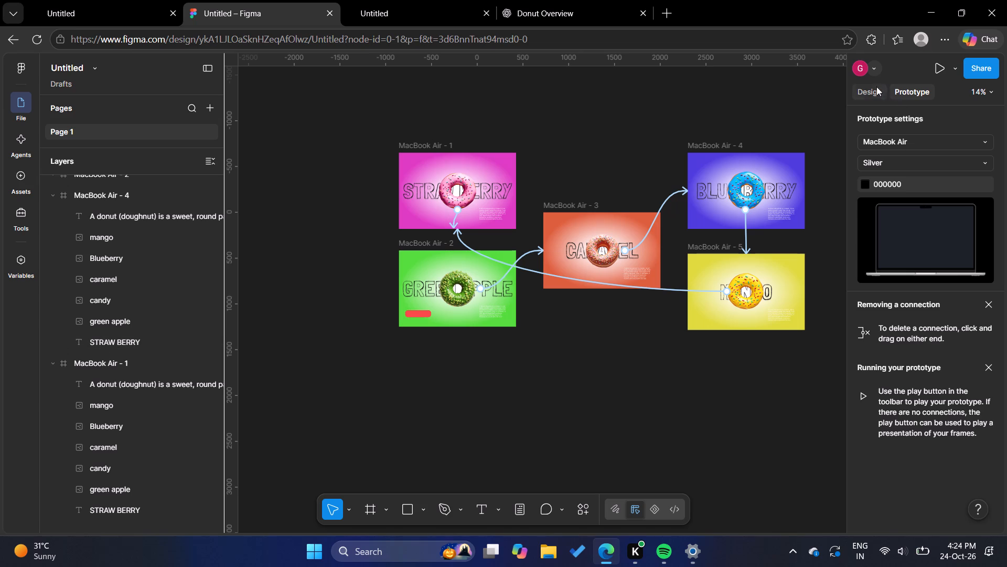
Run the prototype preview and test the click interaction on the strawberry frame's donut.
click(934, 68)
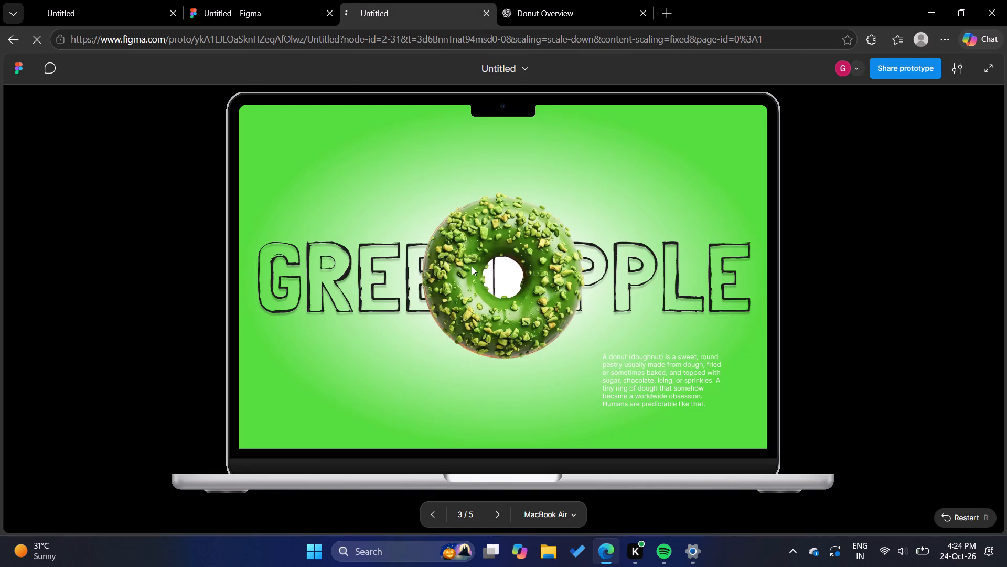
click(472, 266)
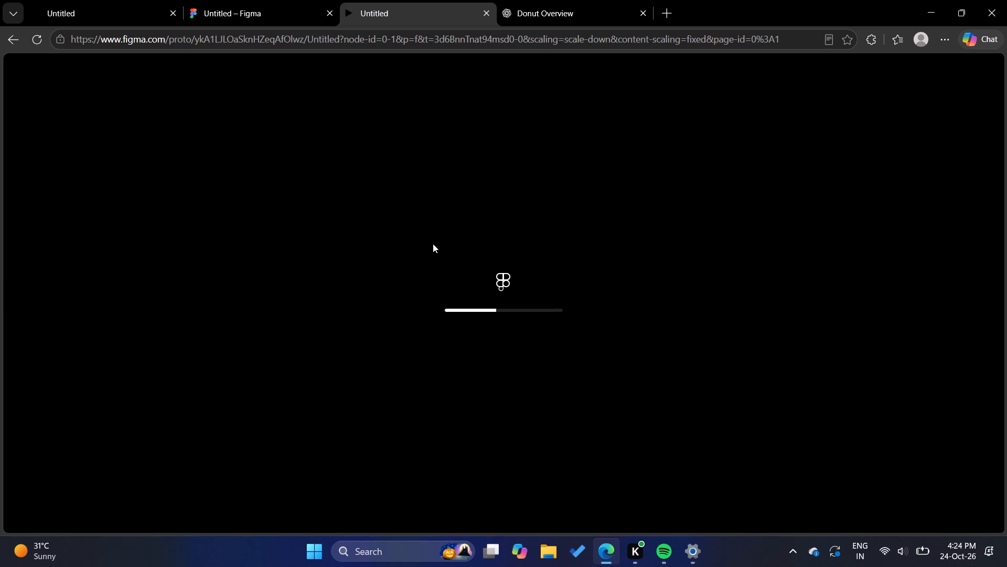
click(496, 235)
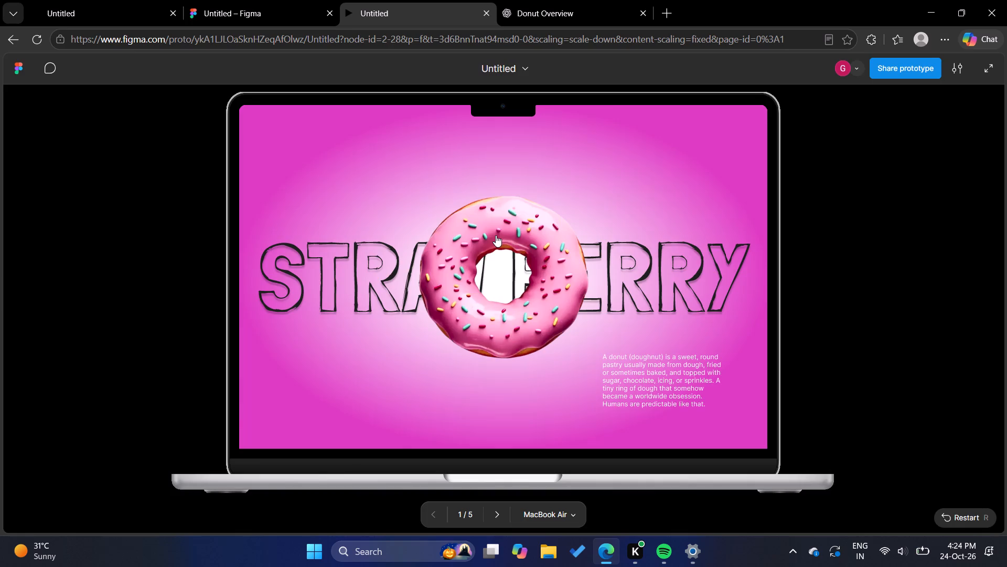
click(496, 235)
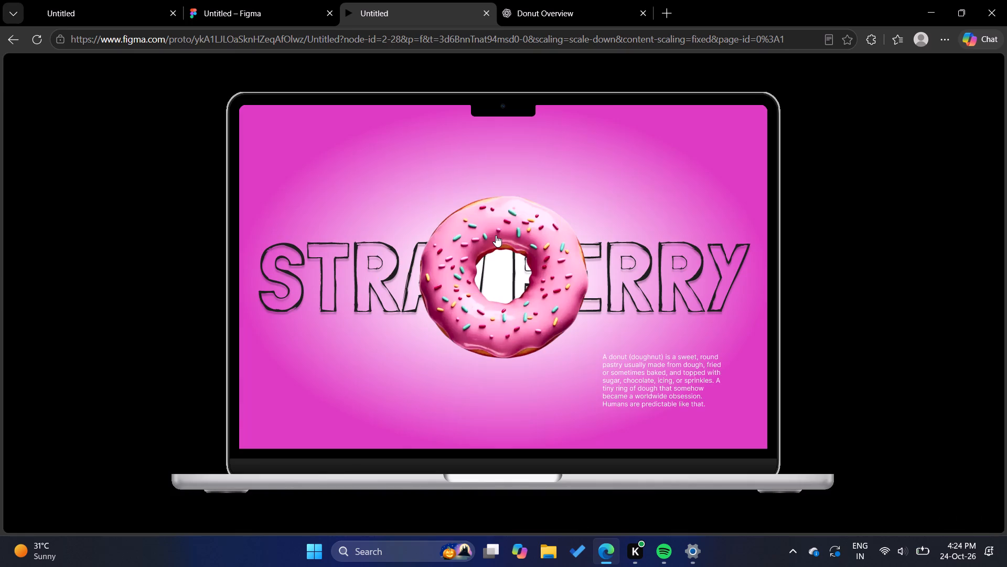
click(497, 264)
scroll(516, 258, down, 2)
Step forward and back between the frames in the prototype preview to check the transitions from the strawberry frame.
key(Down)
key(Down)
key(Right)
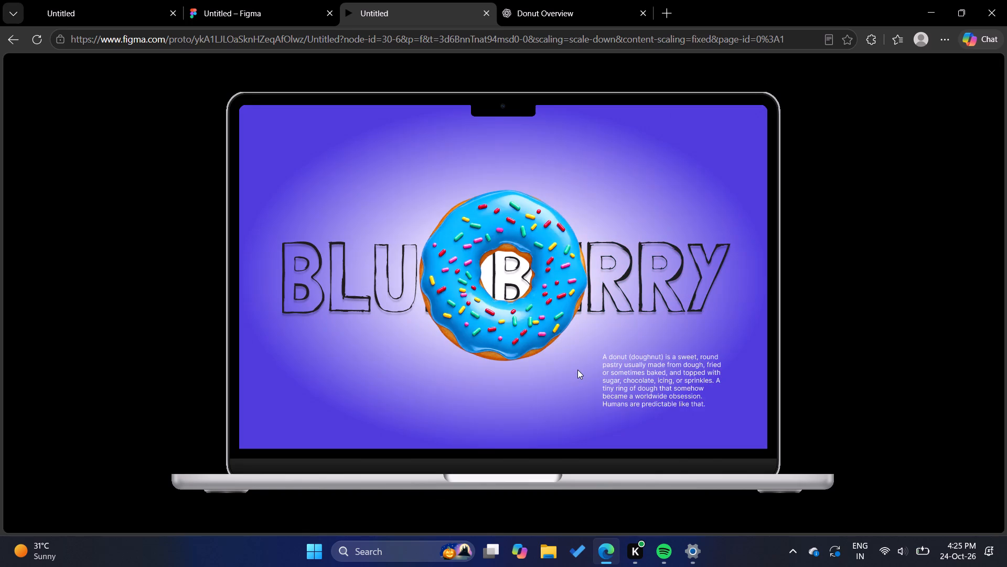
key(Left)
key(Right)
key(Left)
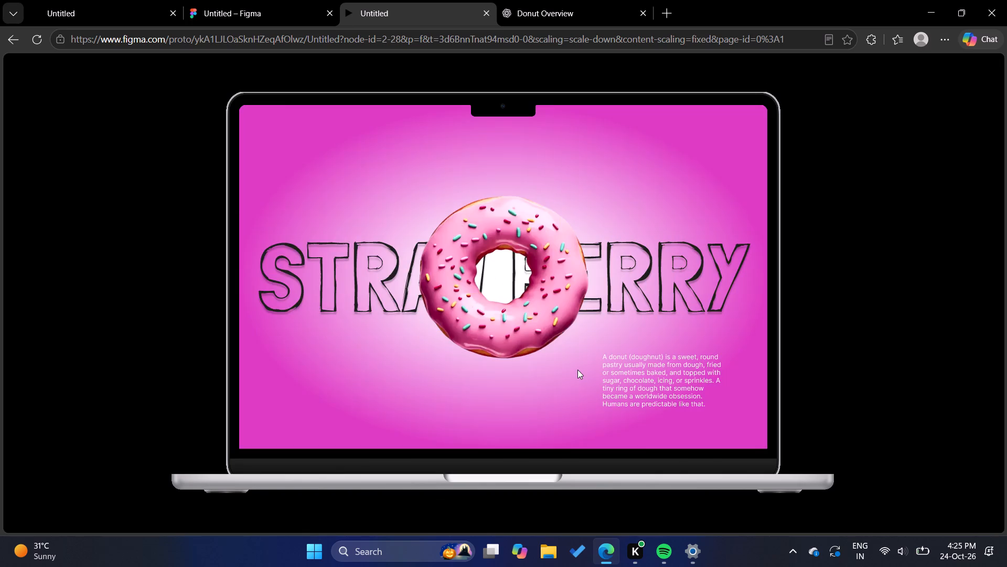
key(Right)
key(Left)
key(Right)
key(Left)
key(Right)
key(Left)
key(Right)
key(Left)
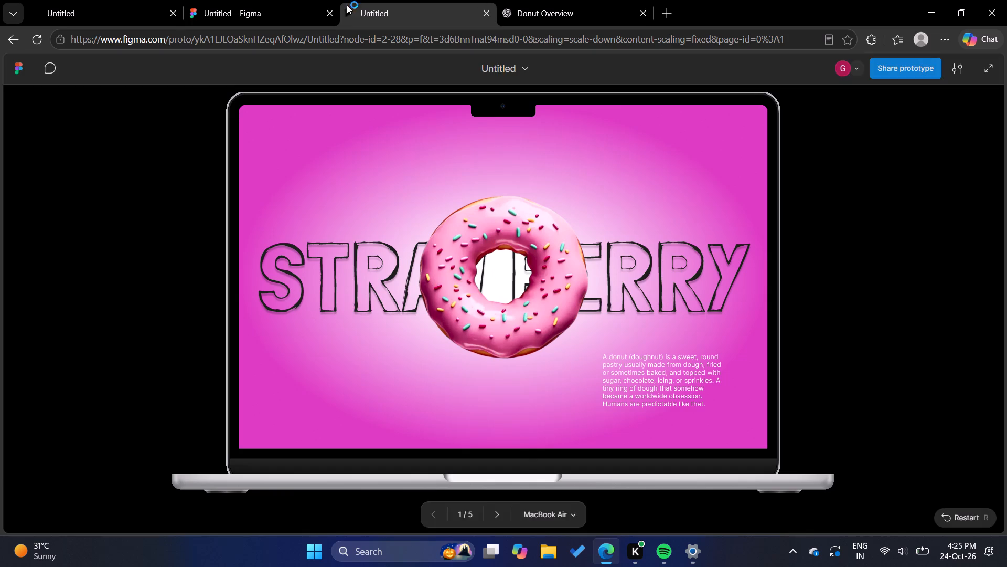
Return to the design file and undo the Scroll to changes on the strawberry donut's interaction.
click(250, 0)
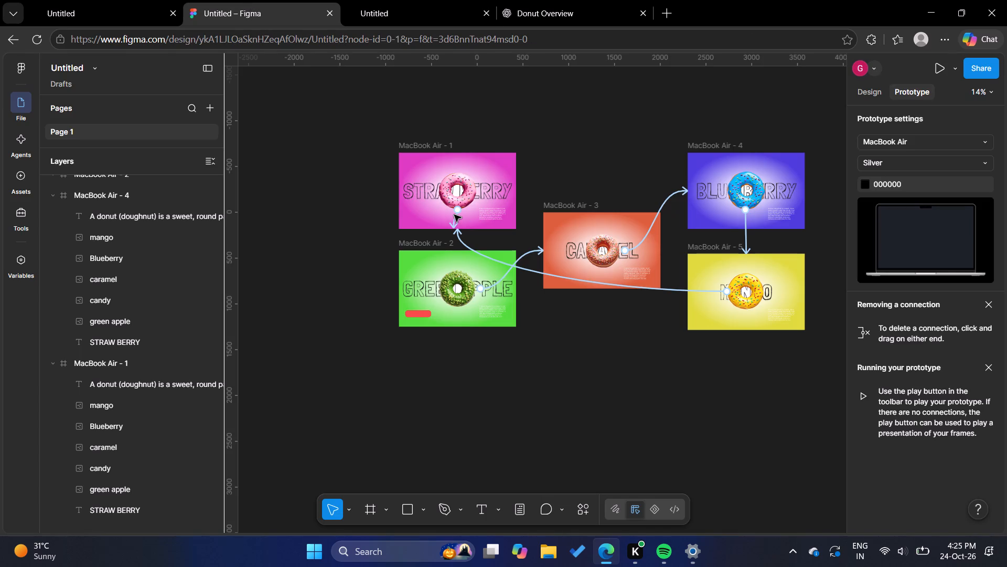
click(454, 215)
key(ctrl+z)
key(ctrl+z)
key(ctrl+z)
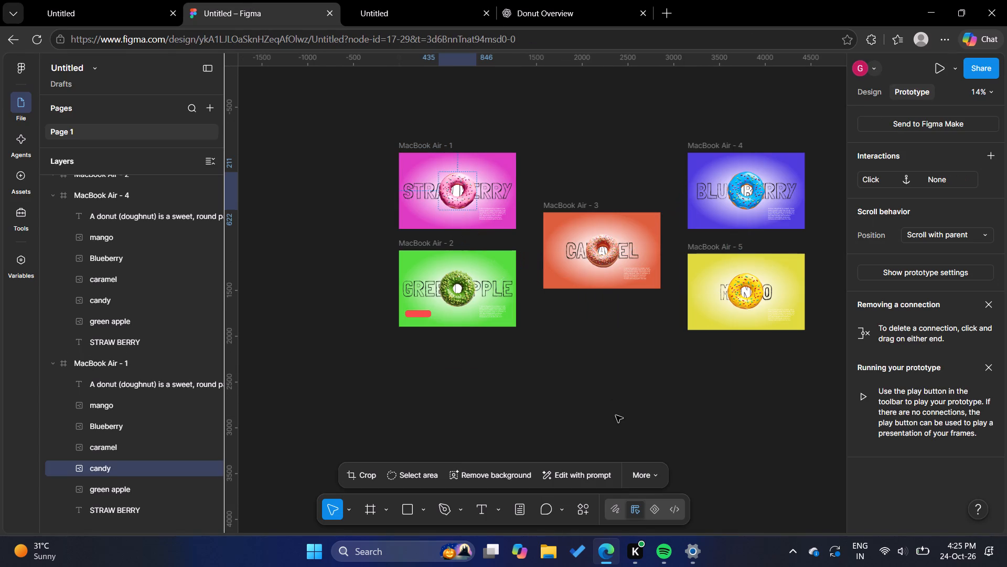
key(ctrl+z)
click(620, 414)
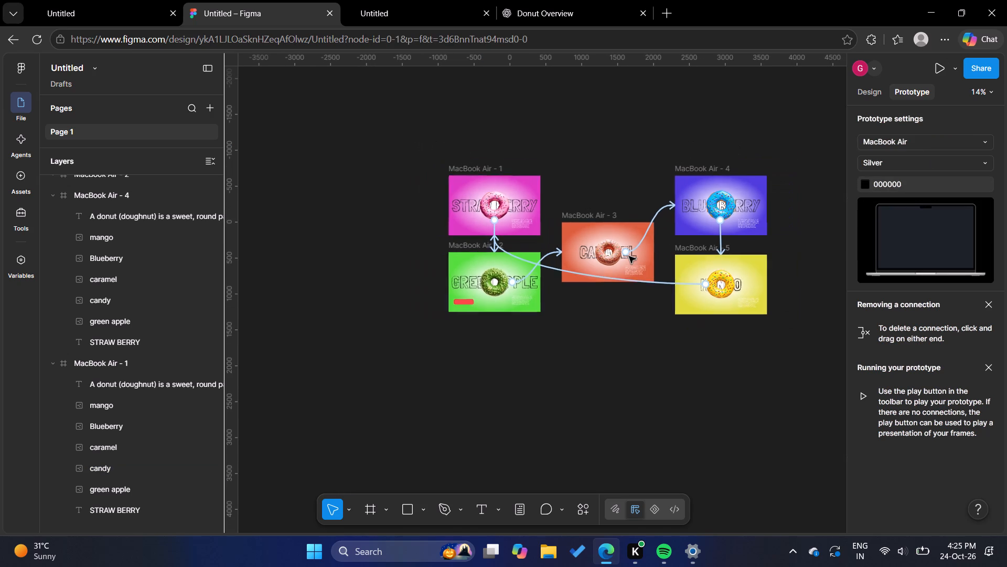
Set the position of the red rounded rectangle in the green apple frame to X 70, Y 650.
click(395, 211)
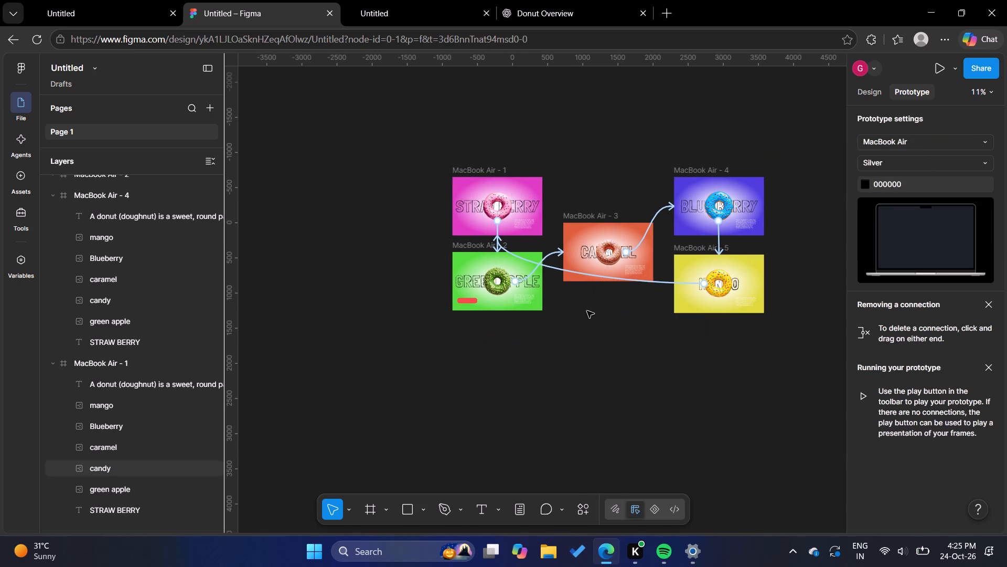
click(645, 449)
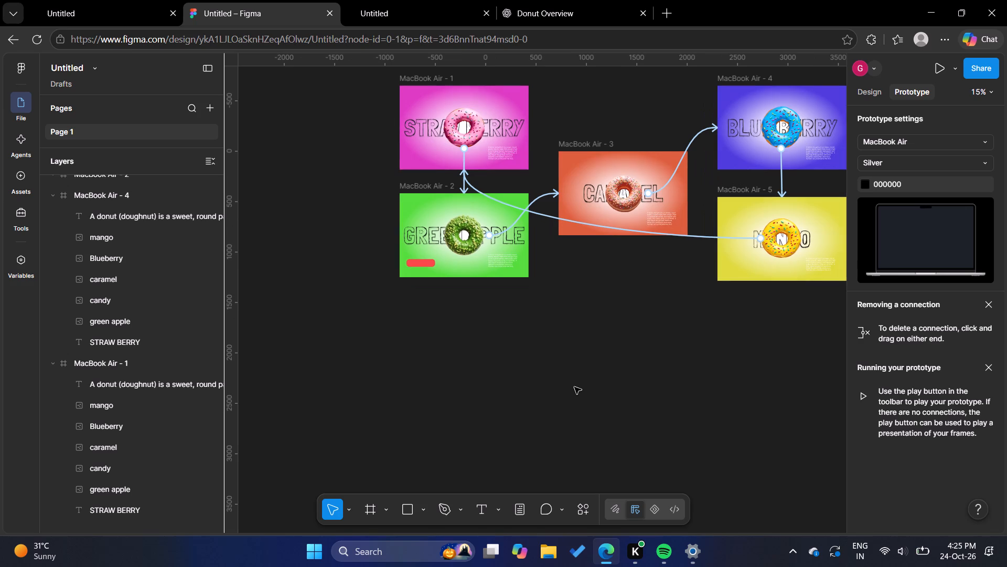
scroll(574, 387, up, 1)
scroll(574, 387, left, 1)
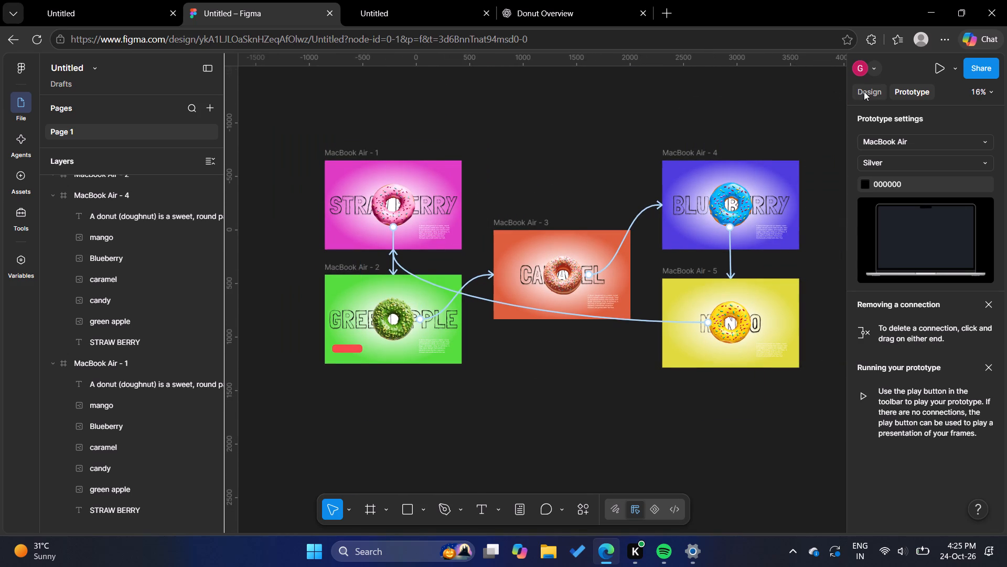
click(864, 91)
click(345, 348)
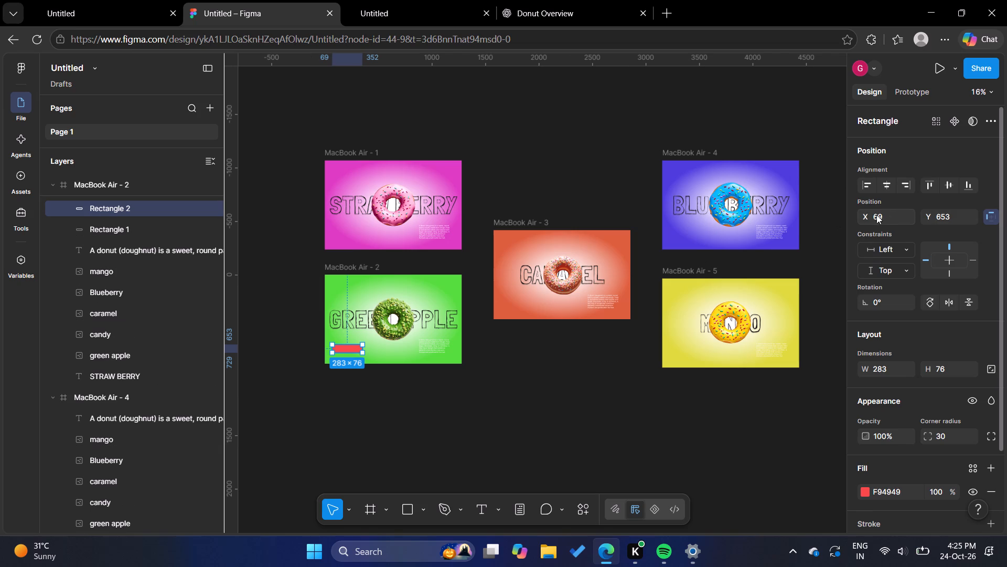
double_click(876, 214)
text(70)
double_click(941, 213)
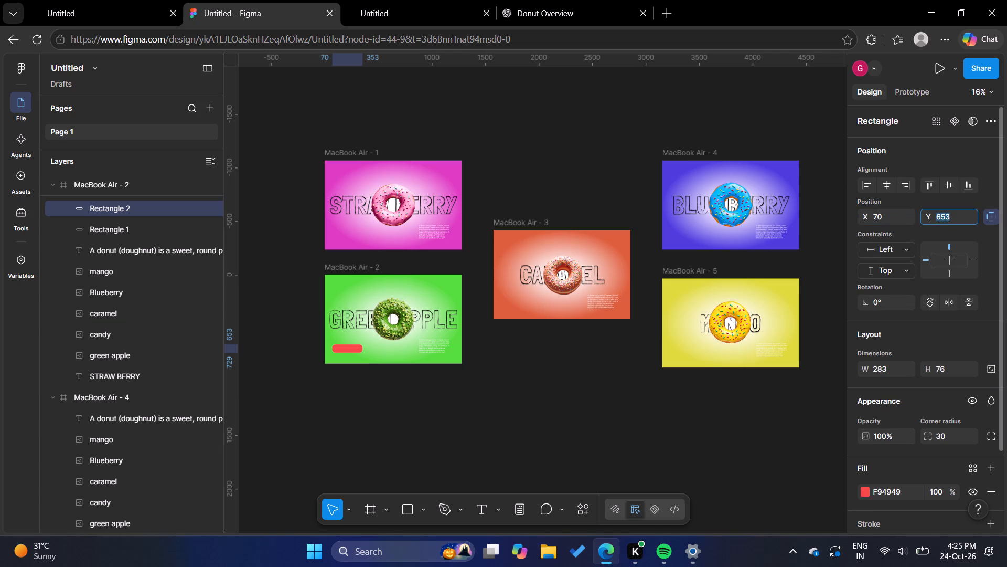
text(650)
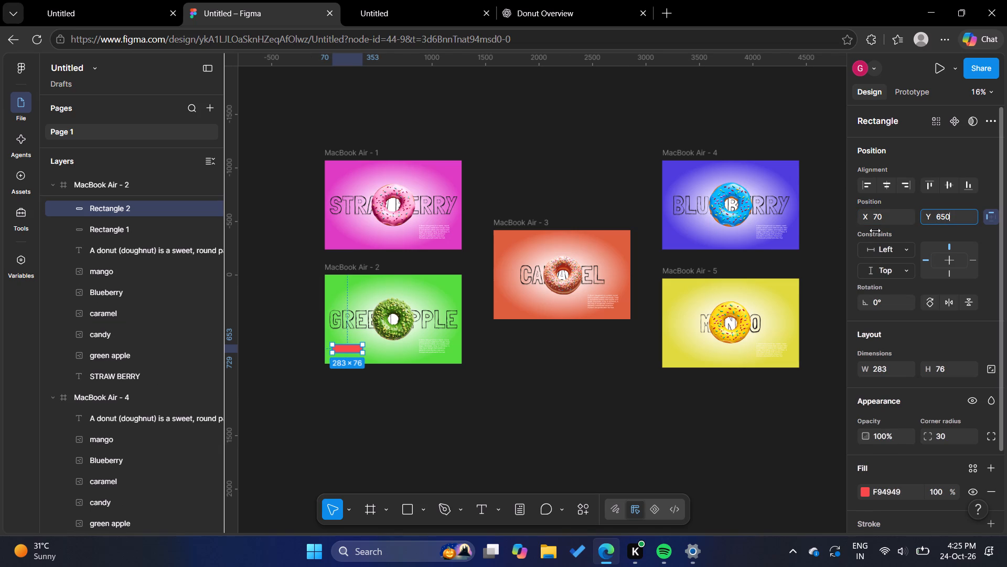
click(799, 102)
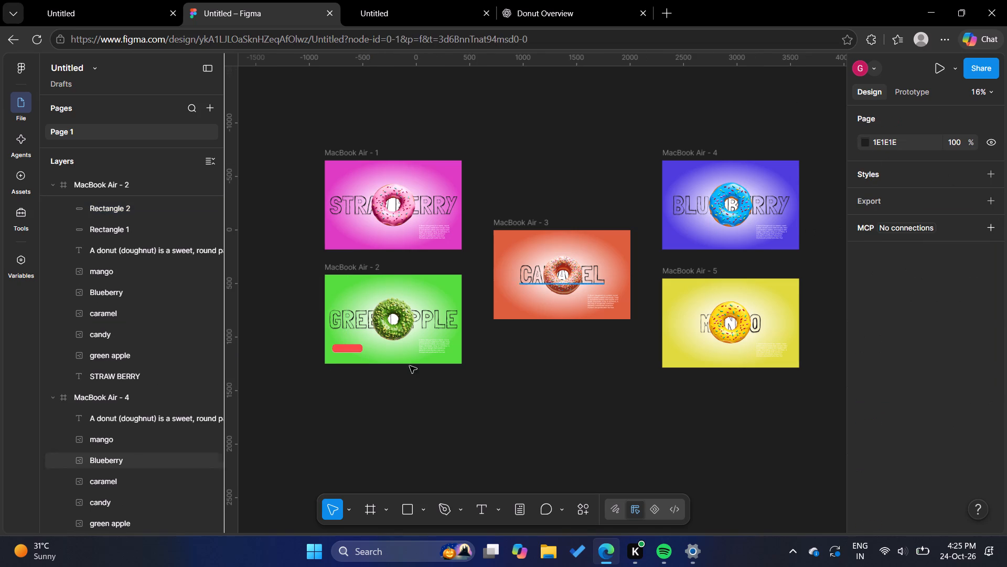
Duplicate the green apple frame's red rounded rectangle into the strawberry frame and set its position to X 70, Y 650.
click(349, 349)
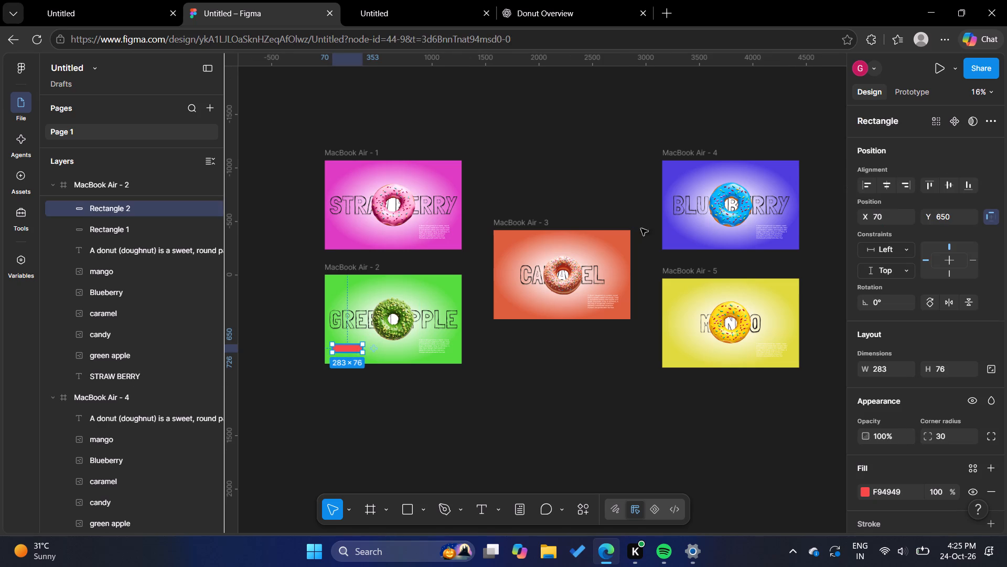
click(989, 216)
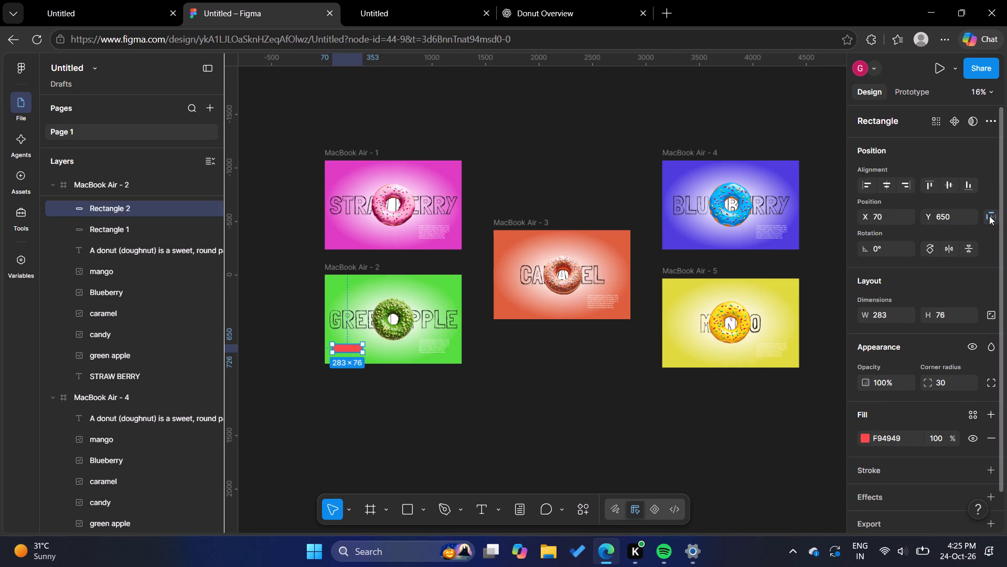
click(989, 216)
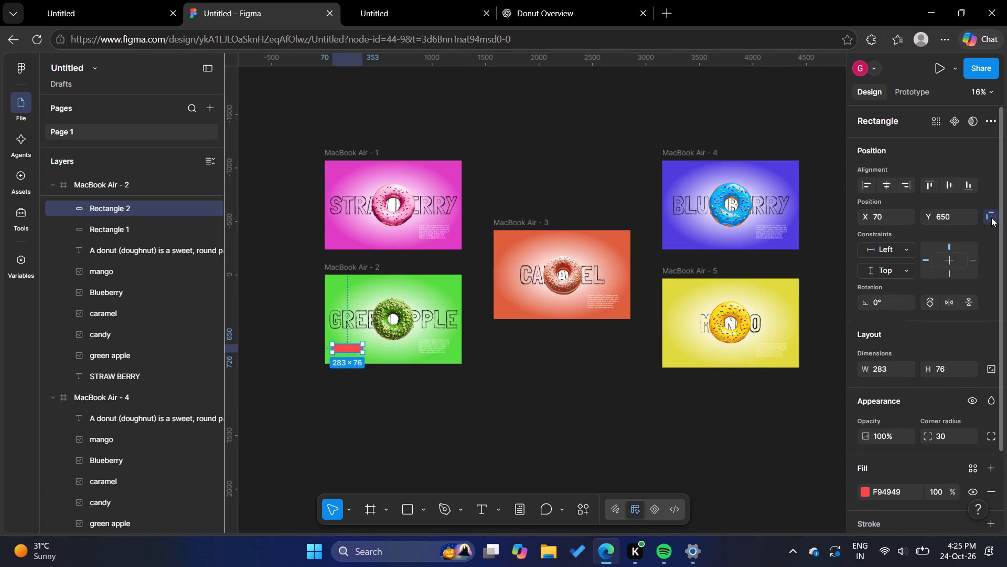
click(990, 215)
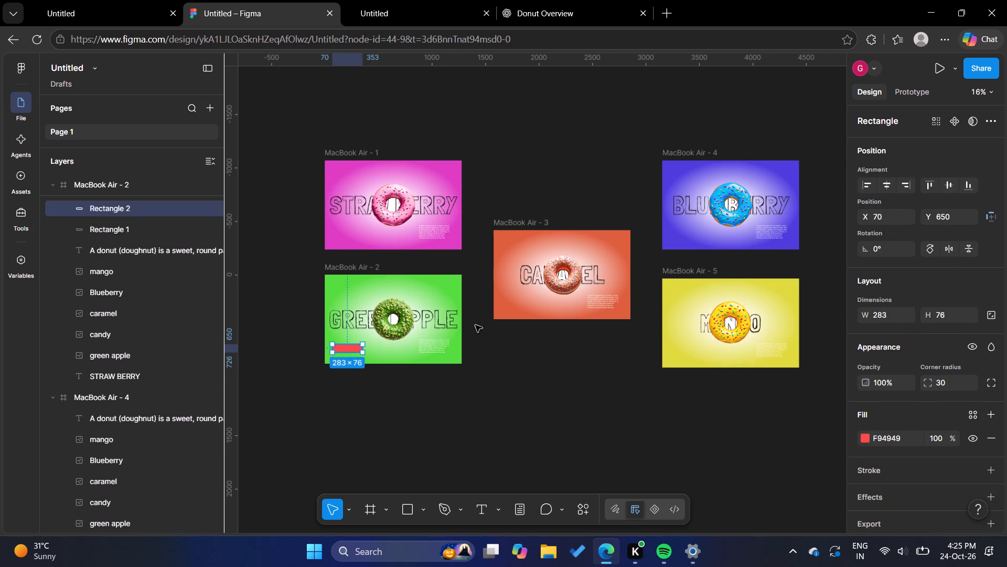
key(ctrl+d)
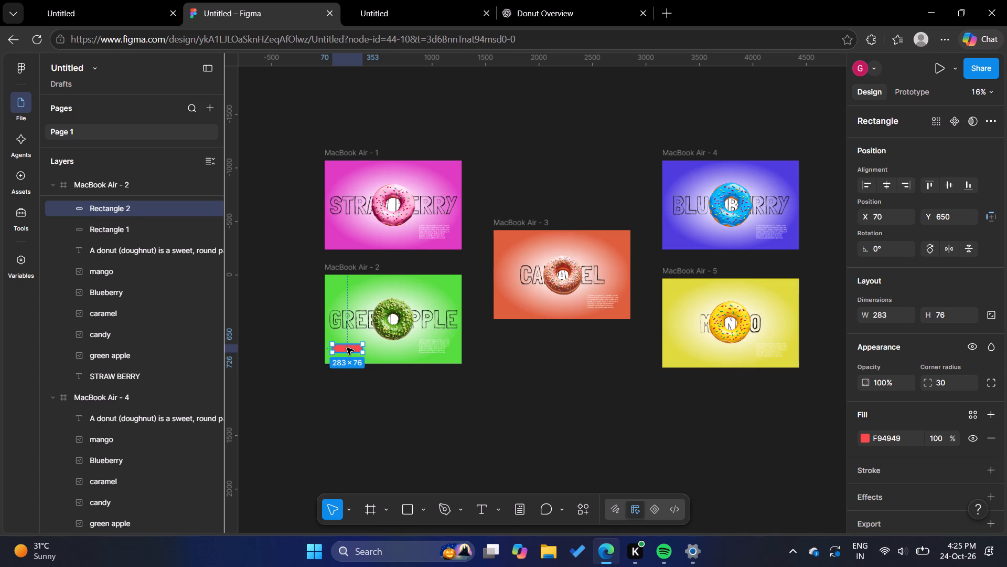
drag(347, 348, 346, 235)
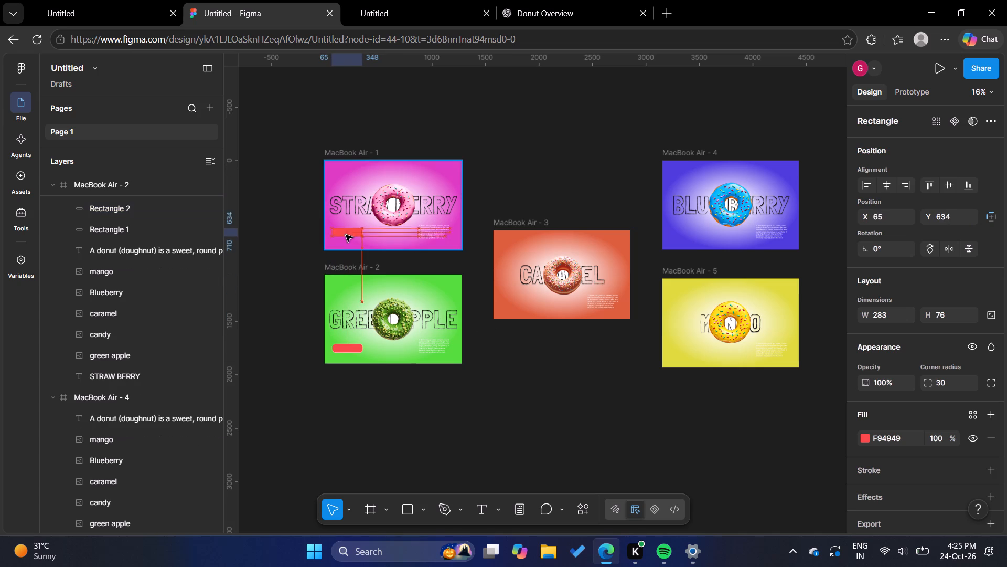
drag(346, 235, 345, 245)
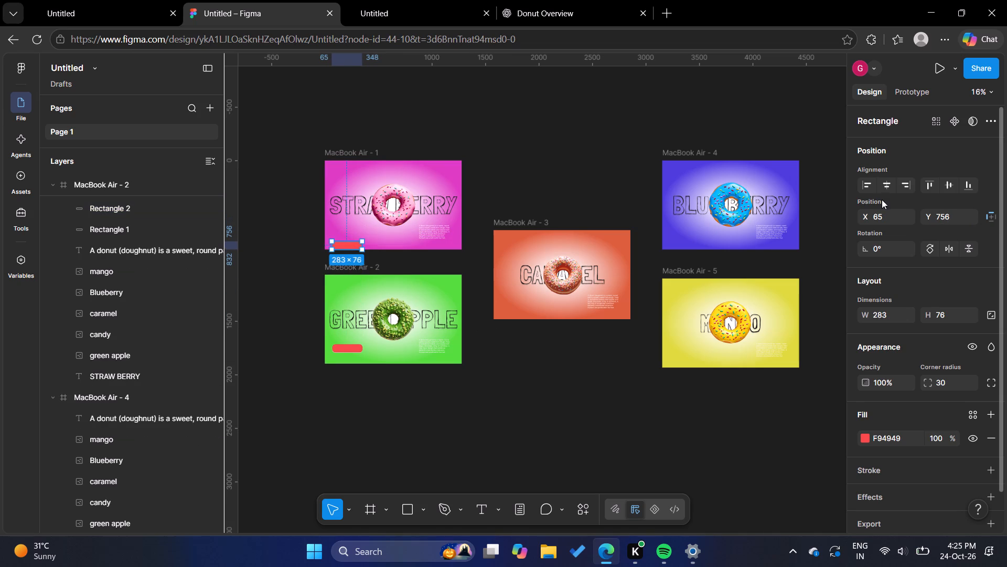
click(347, 346)
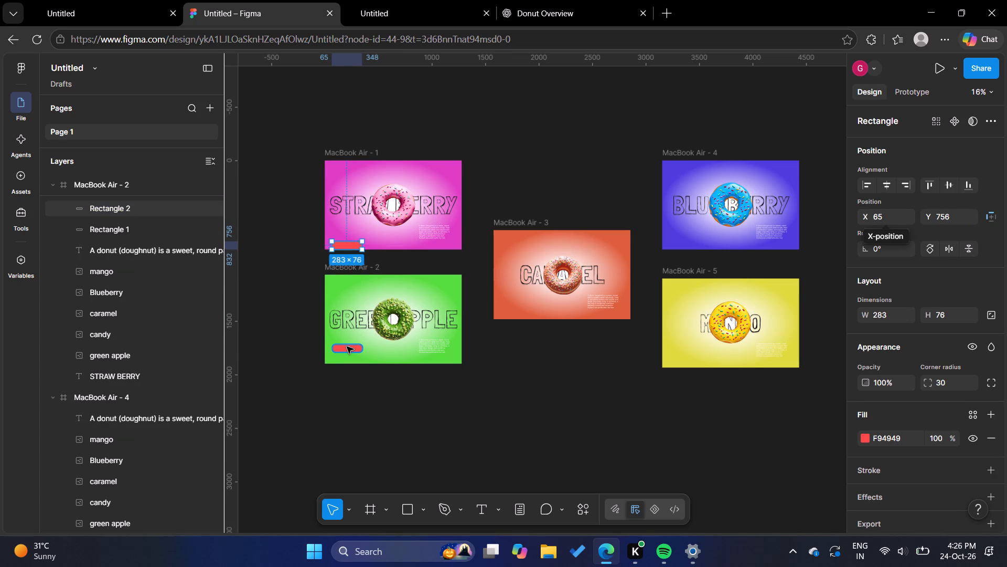
click(340, 245)
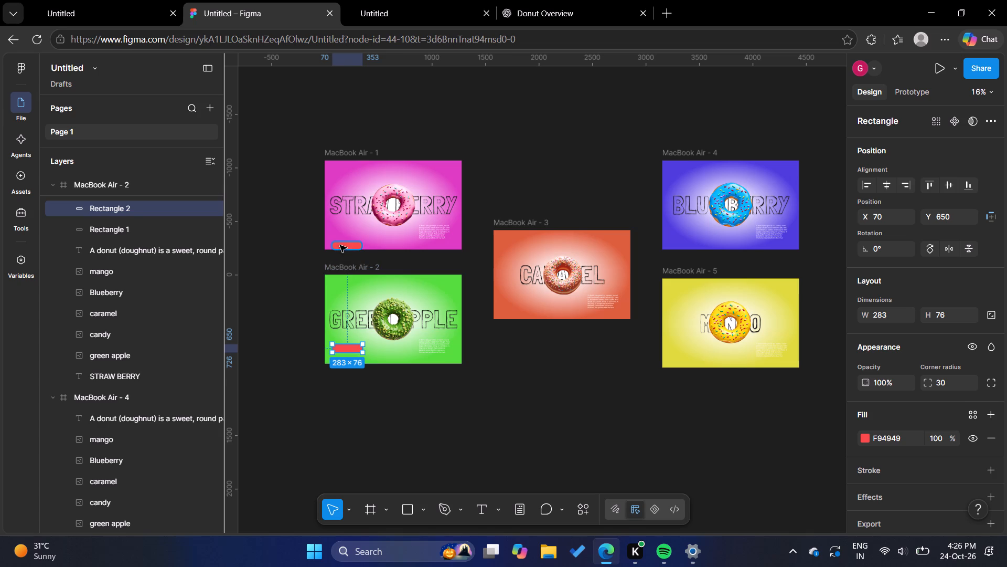
double_click(878, 219)
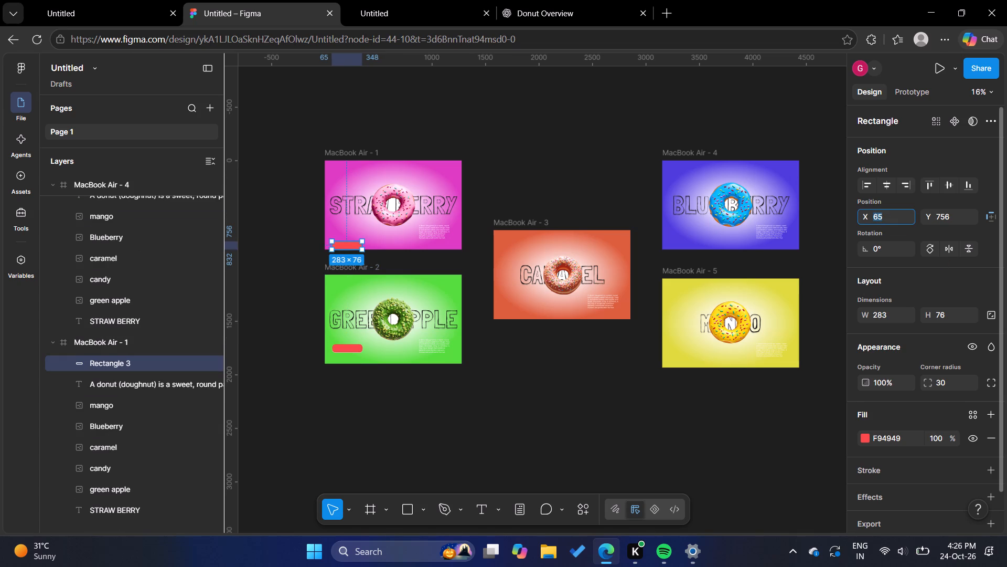
text(70)
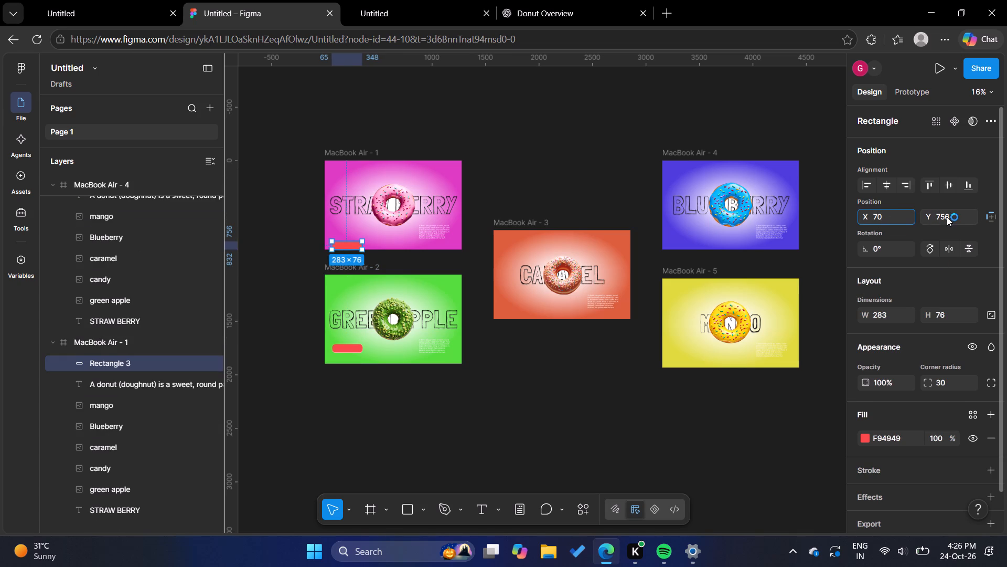
double_click(947, 216)
text(650)
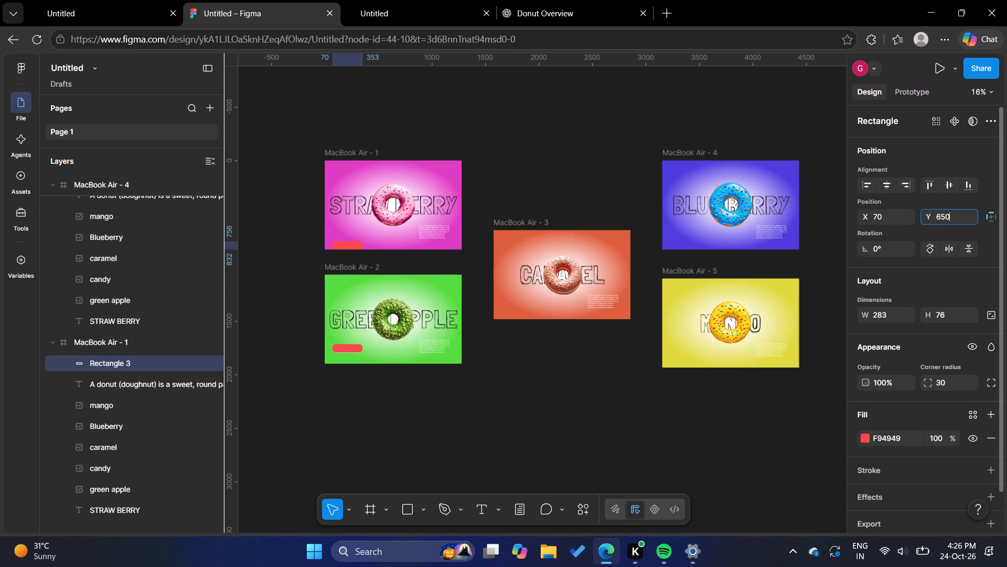
click(627, 398)
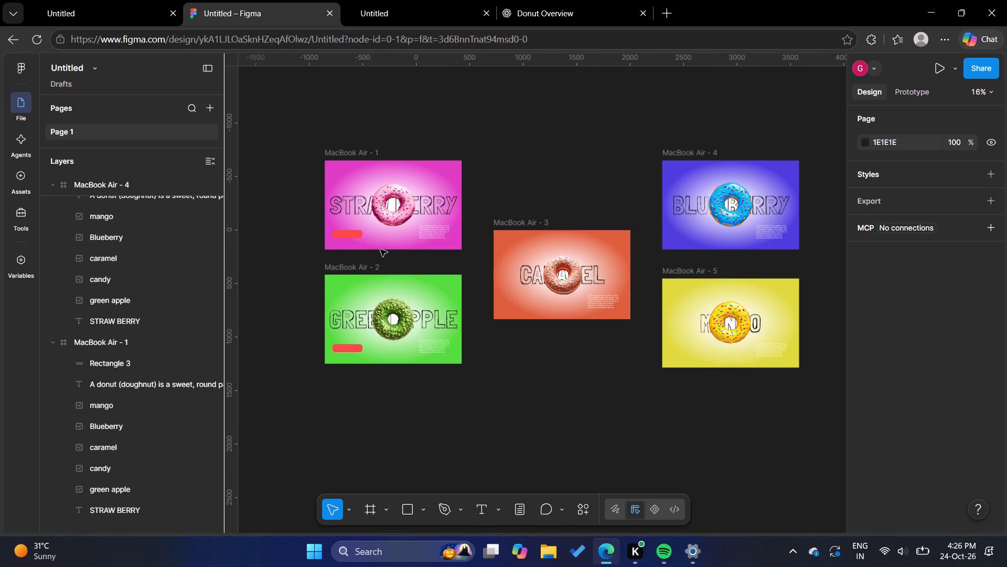
Duplicate the strawberry frame's red rounded rectangle into the caramel frame and set its position to X 70, Y 650.
click(346, 235)
key(ctrl+d)
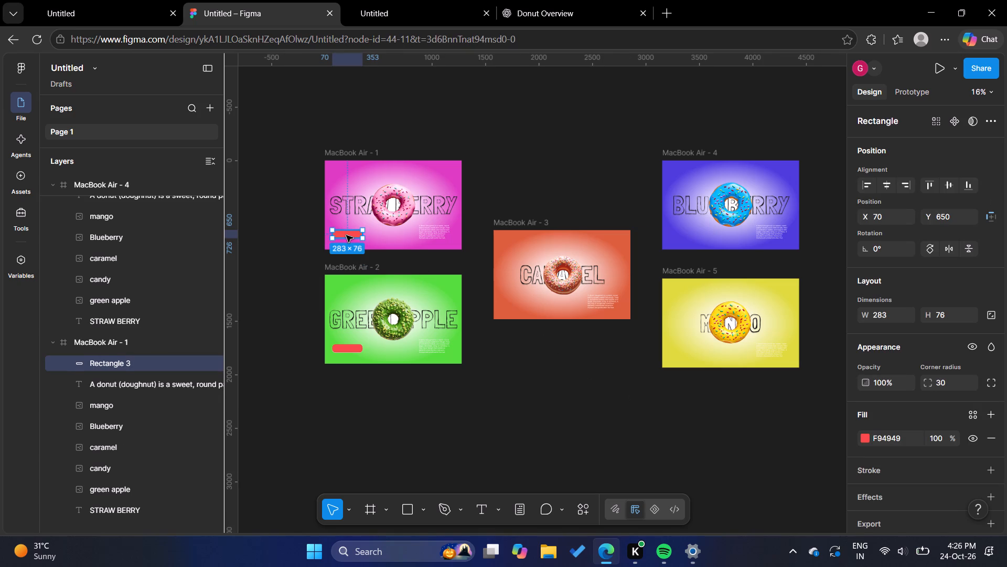
drag(346, 235, 528, 308)
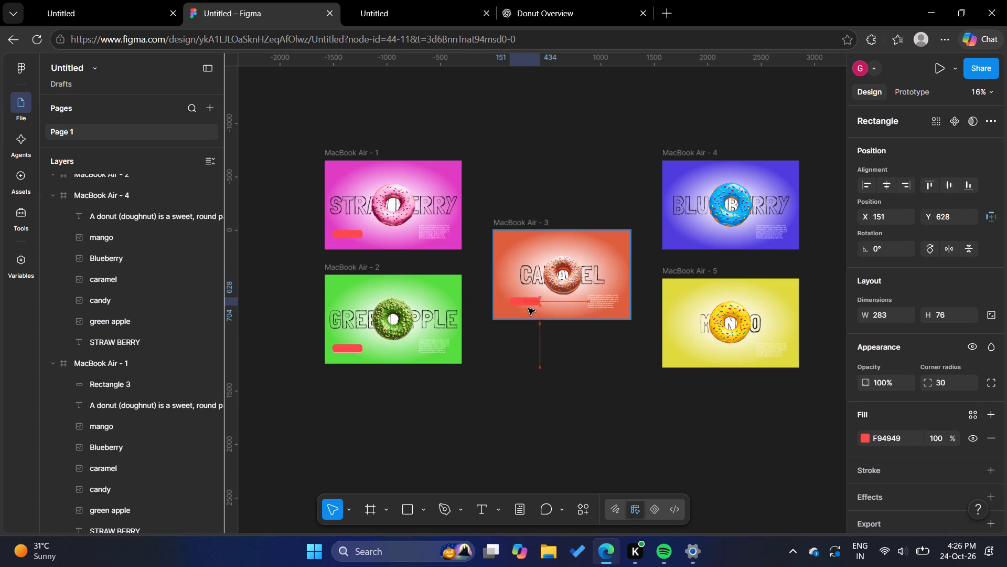
drag(528, 308, 515, 306)
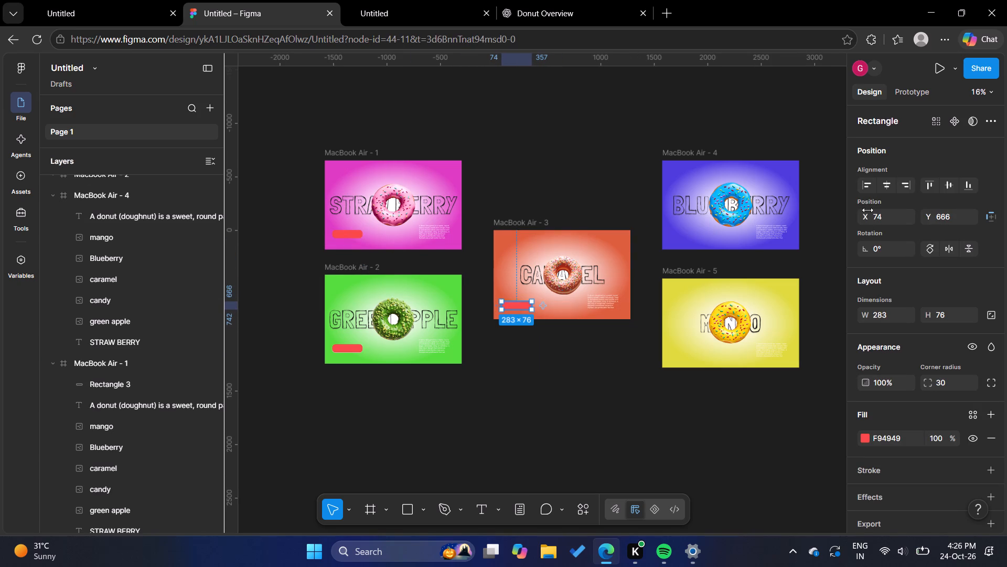
double_click(885, 218)
text(70)
double_click(963, 214)
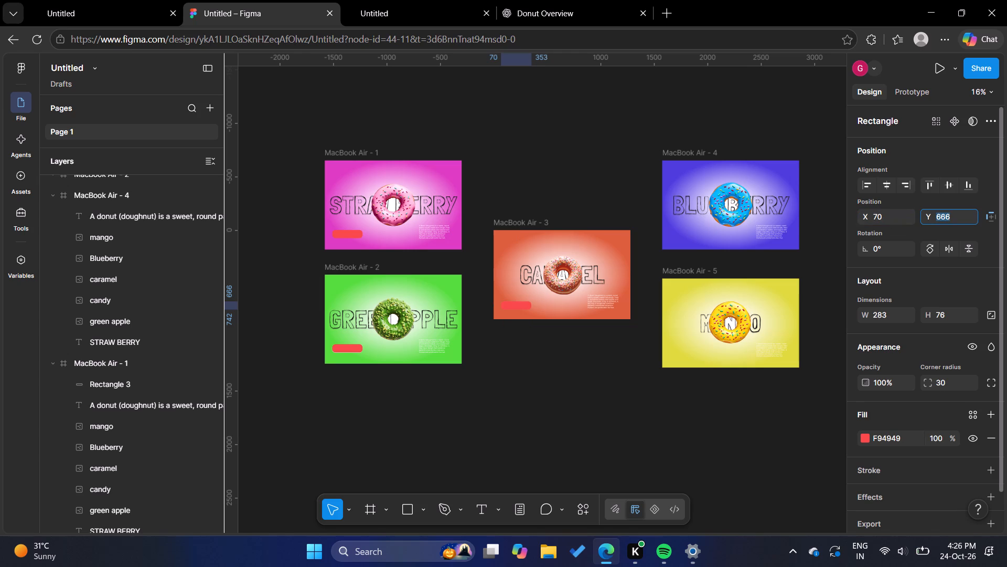
text(650)
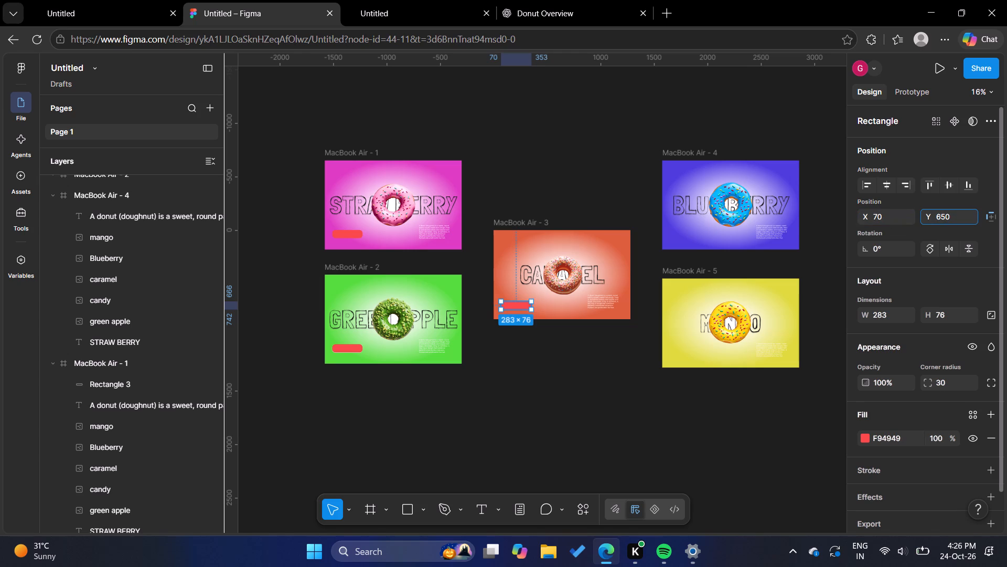
click(609, 423)
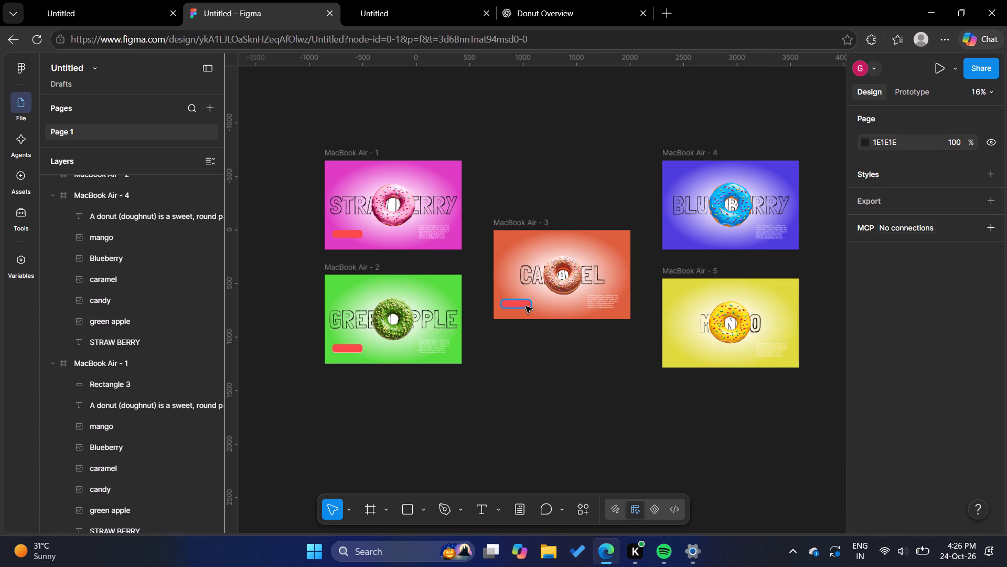
Duplicate the caramel frame's red rounded rectangle into the blueberry frame and set its position to X 70, Y 650.
click(524, 306)
key(ctrl+d)
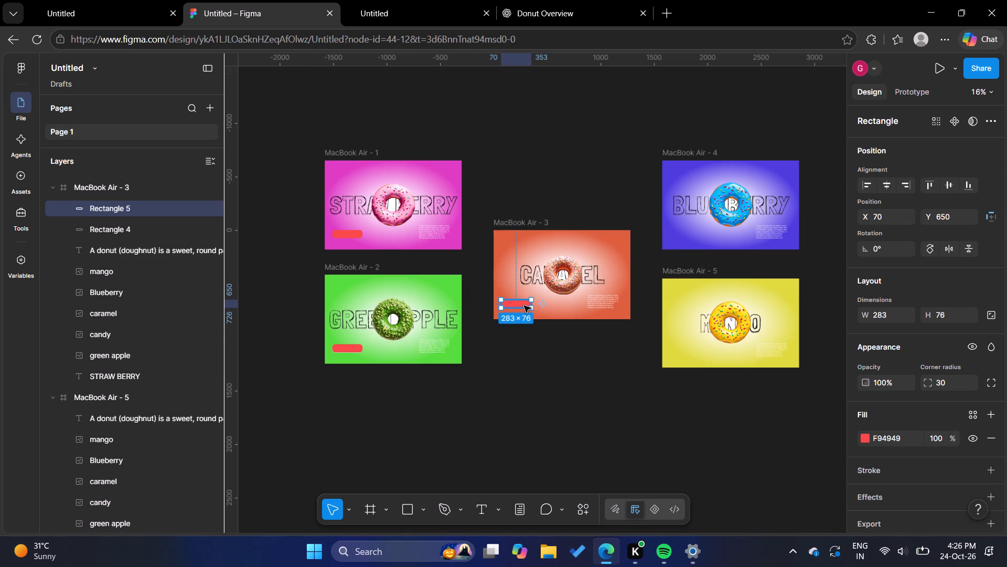
drag(524, 306, 689, 238)
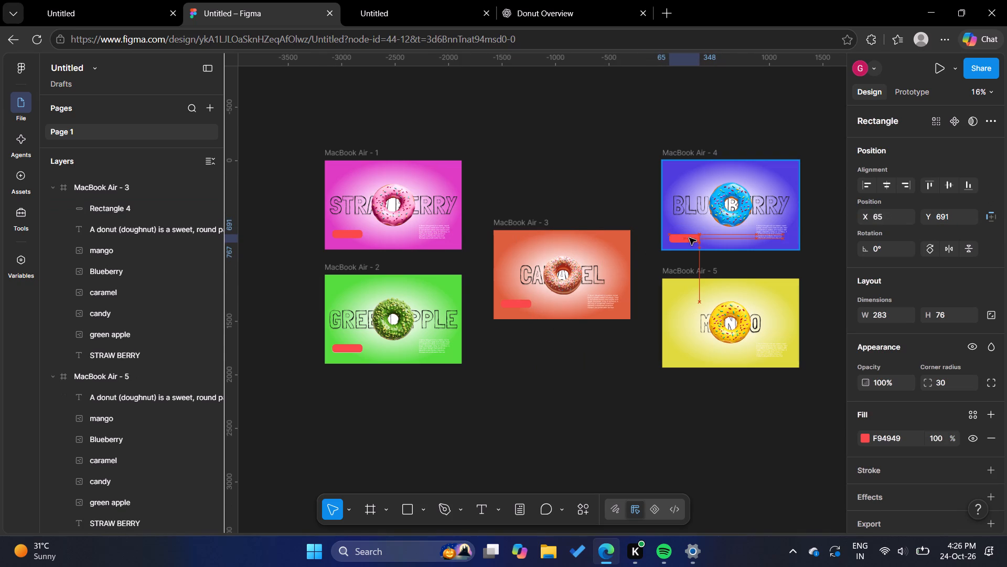
drag(689, 238, 691, 238)
double_click(879, 211)
text(70)
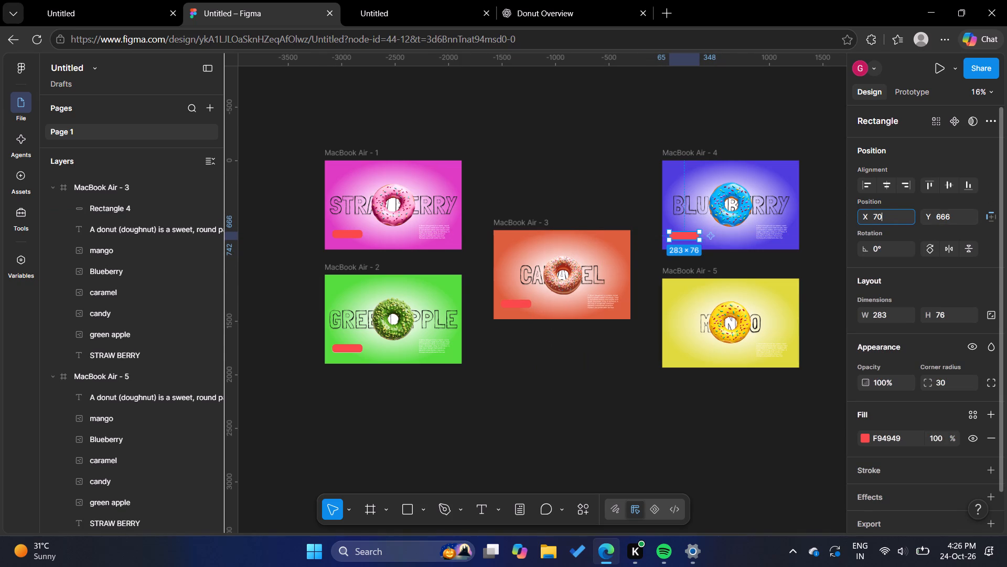
double_click(946, 218)
text(650)
key(Return)
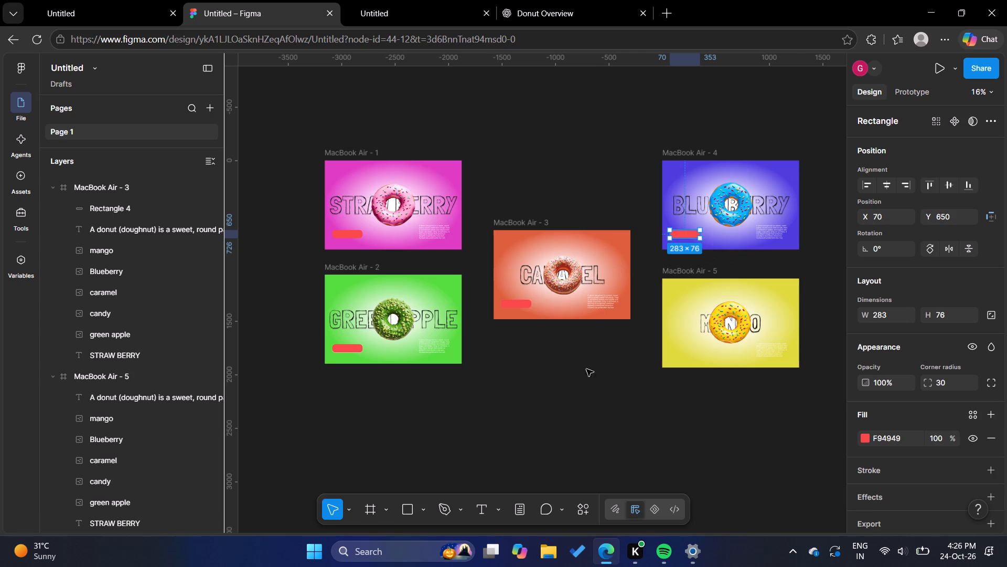
click(587, 373)
Duplicate the blueberry frame's red rounded rectangle into the mango frame and set its position to X 70, Y 650.
click(681, 236)
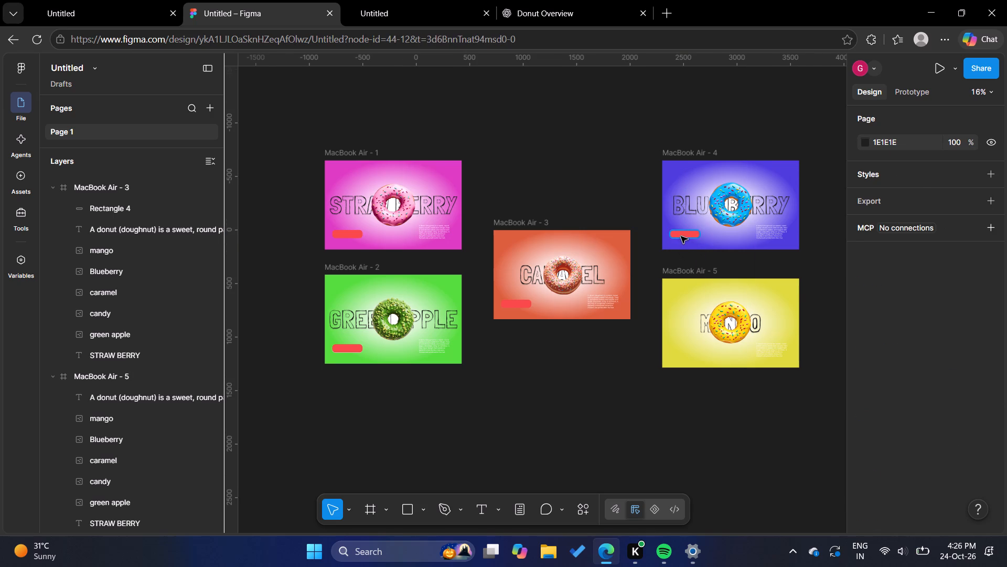
key(ctrl+d)
drag(681, 236, 689, 288)
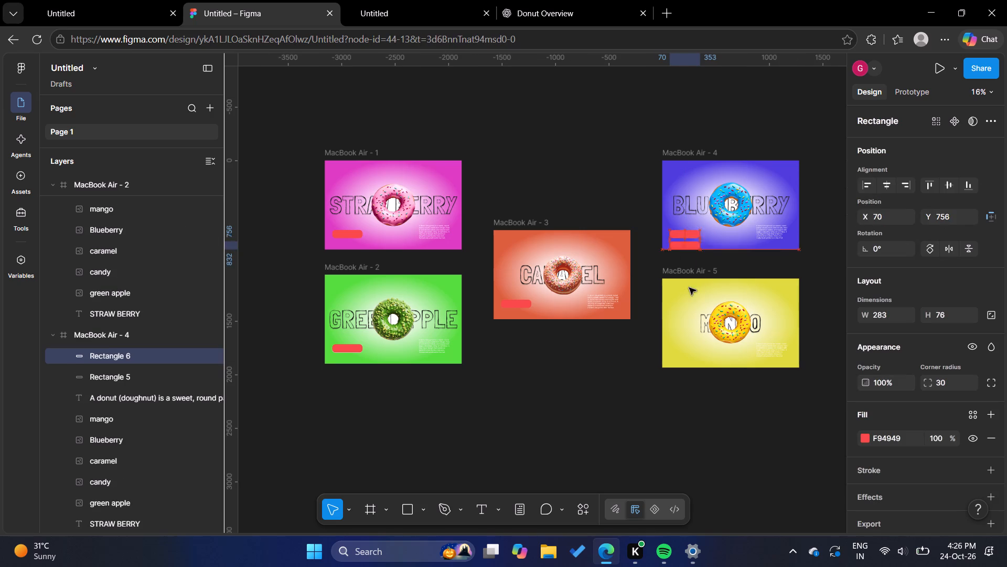
drag(689, 288, 683, 351)
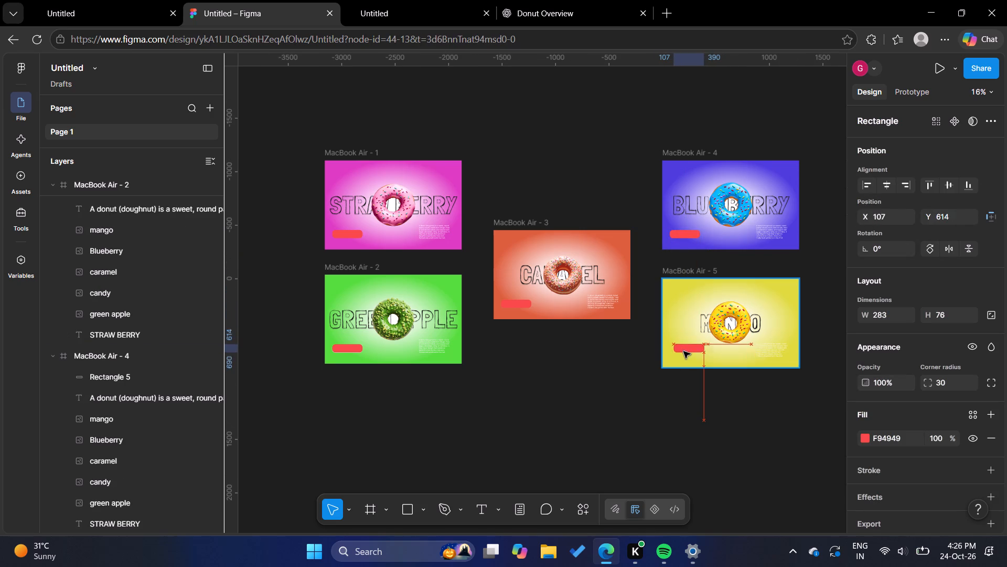
drag(683, 351, 684, 350)
double_click(885, 215)
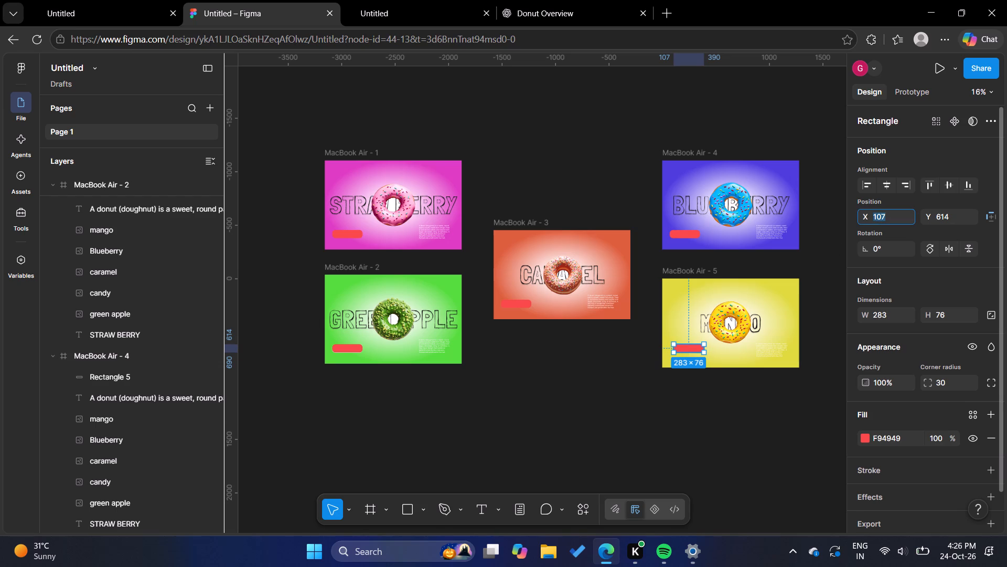
text(70)
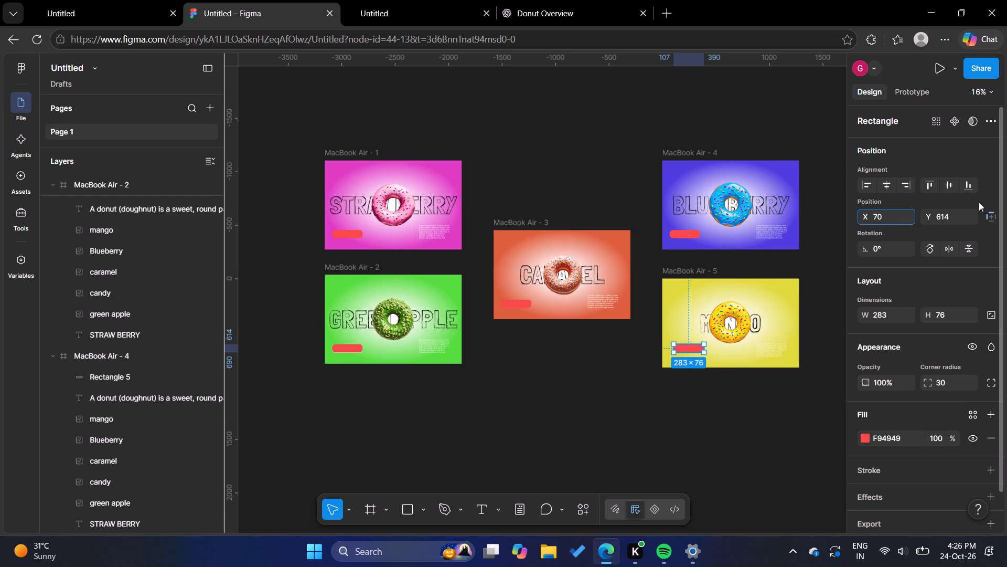
click(963, 217)
text(650)
key(Return)
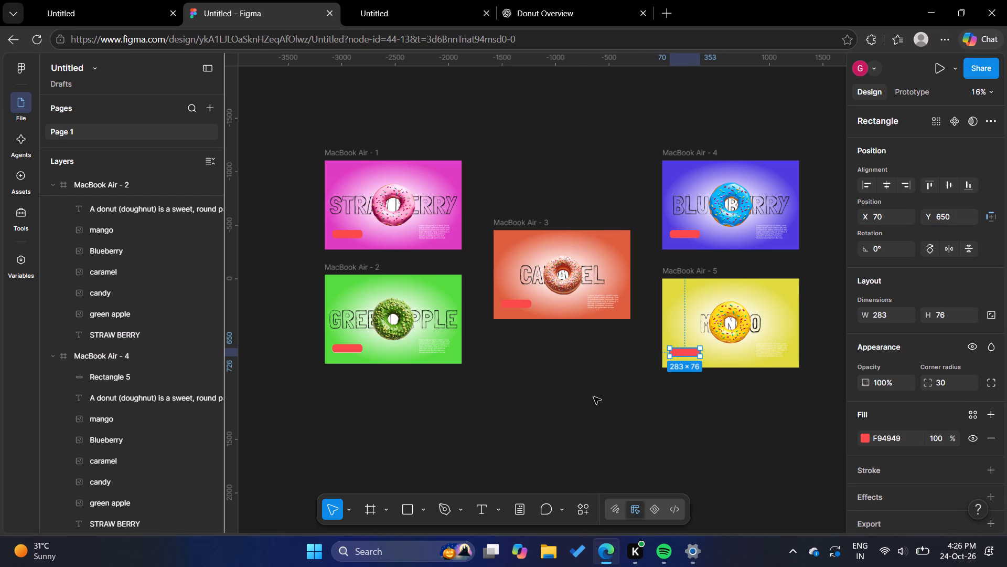
click(594, 397)
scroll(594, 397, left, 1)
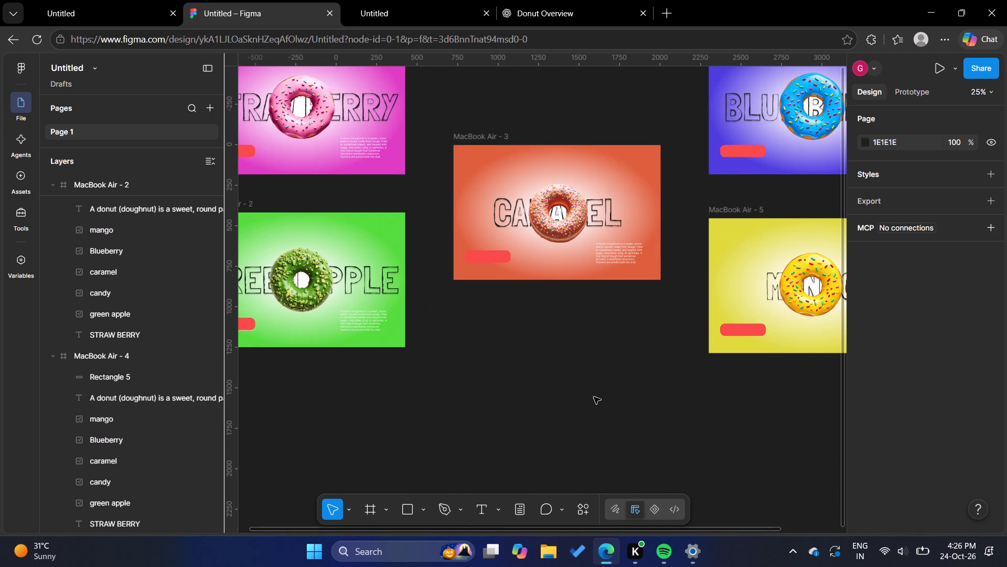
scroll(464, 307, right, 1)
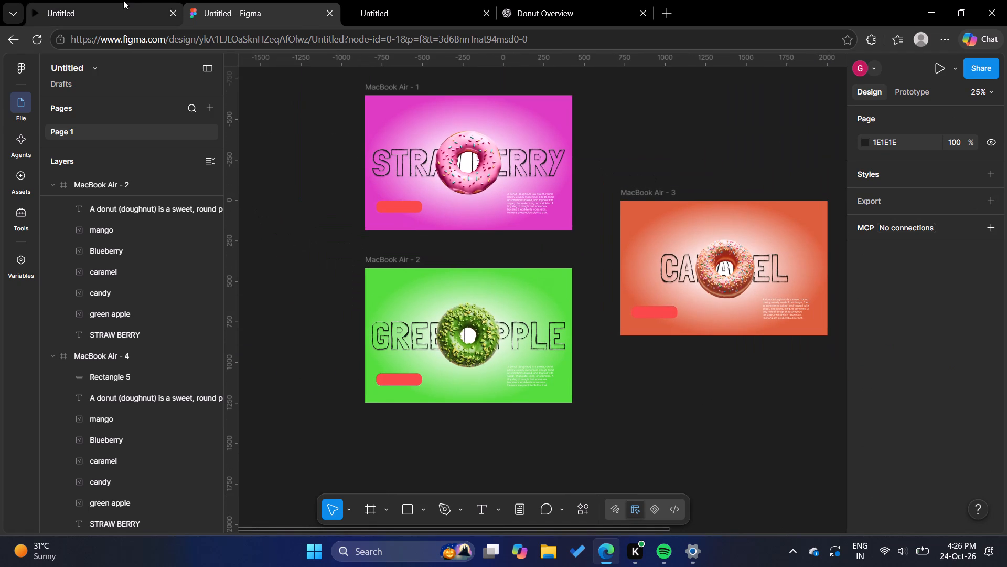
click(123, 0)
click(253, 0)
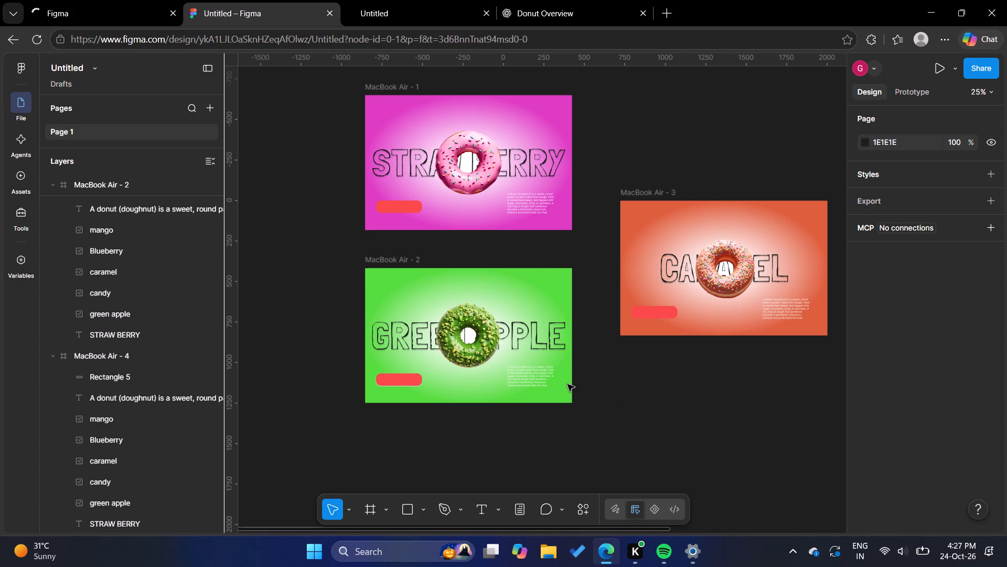
Add the text ORDER NOW at font size 32 in a box about 169 × 37 over the strawberry frame's red button.
scroll(567, 384, up, 1)
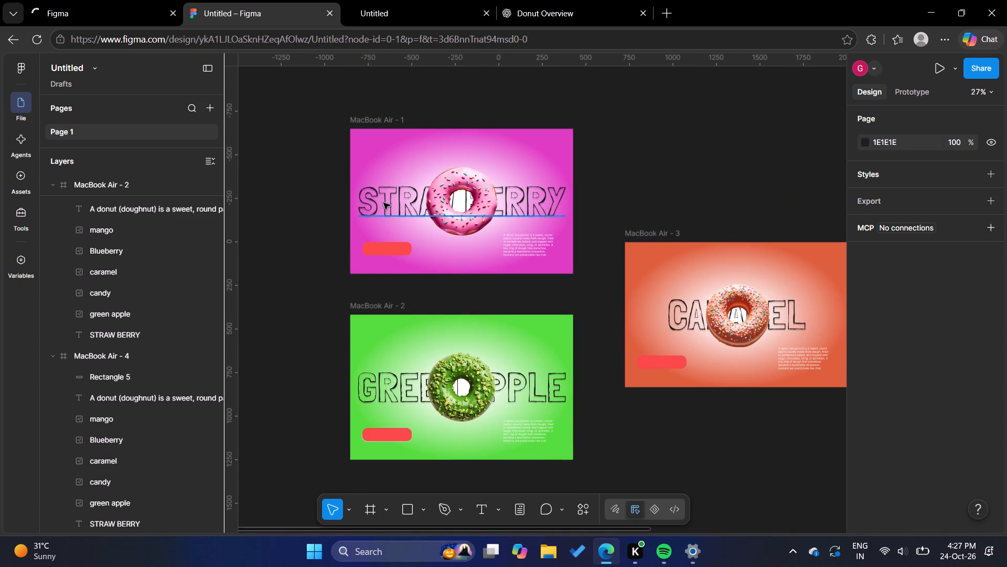
click(474, 512)
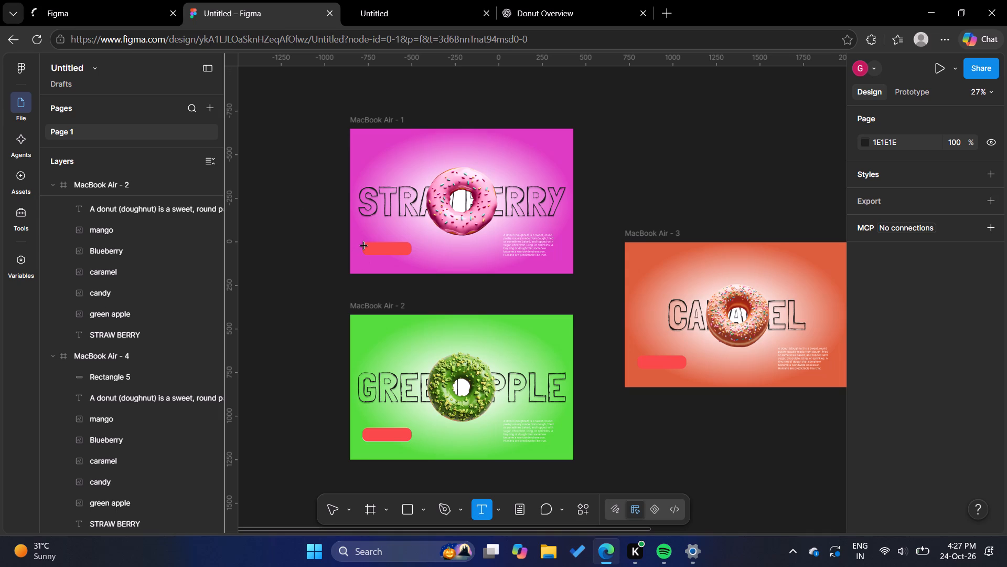
drag(364, 246, 393, 248)
click(393, 248)
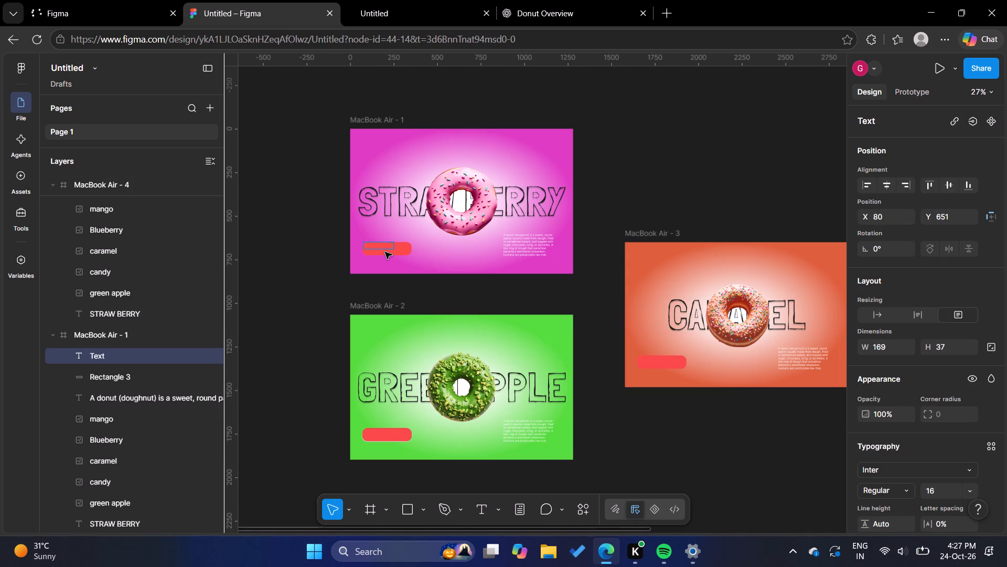
text(RDER NOW)
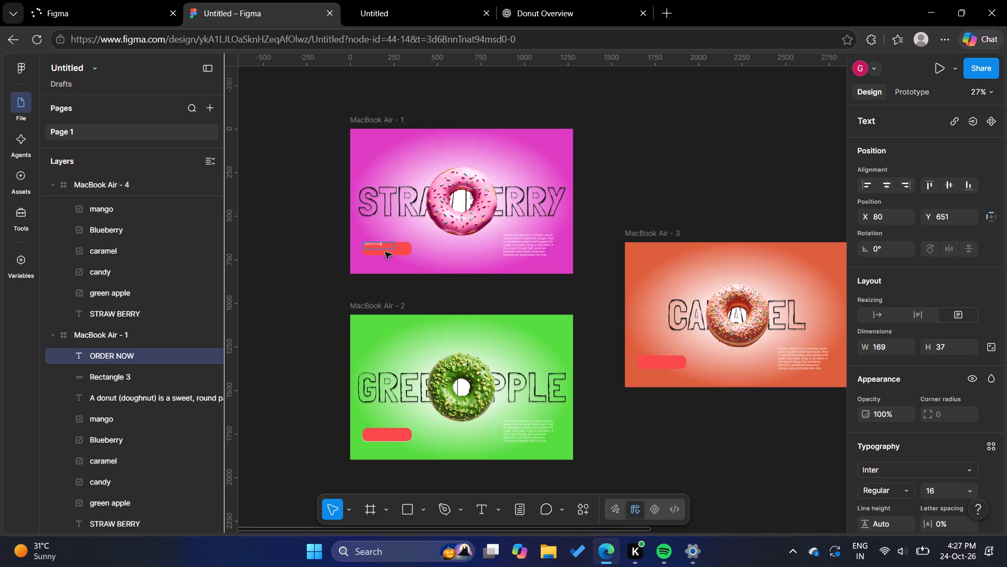
key(ctrl+a)
scroll(947, 400, down, 1)
click(968, 394)
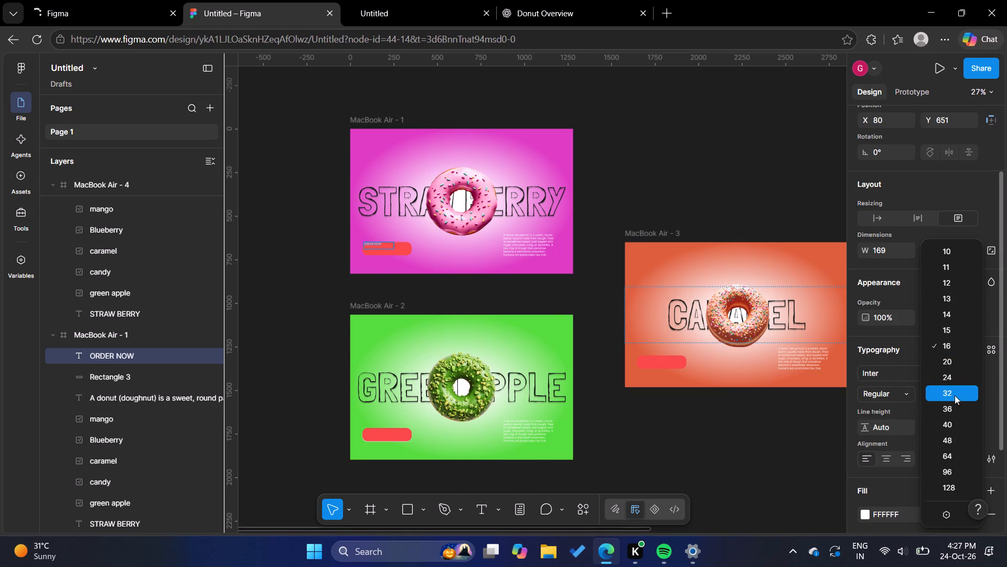
click(953, 396)
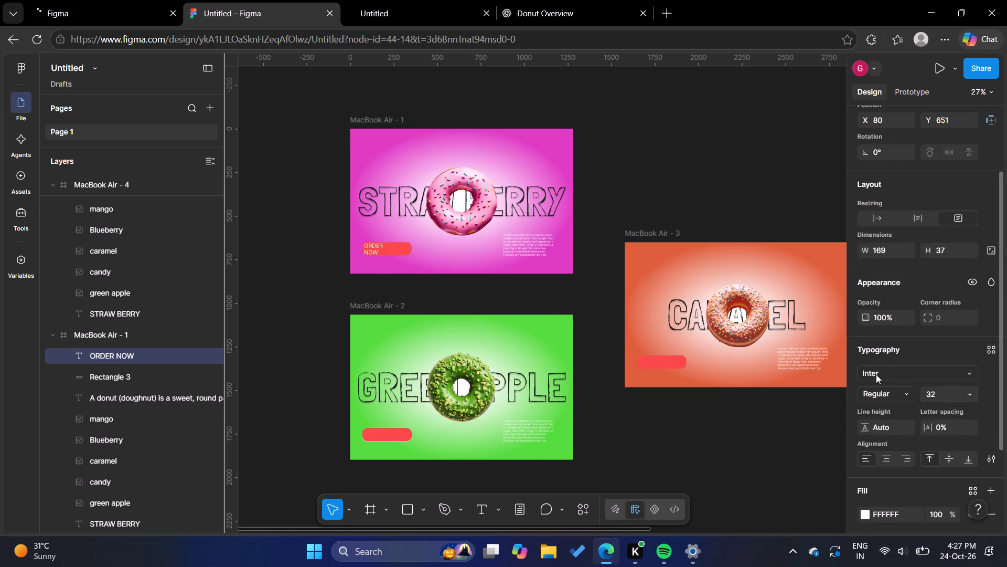
click(697, 124)
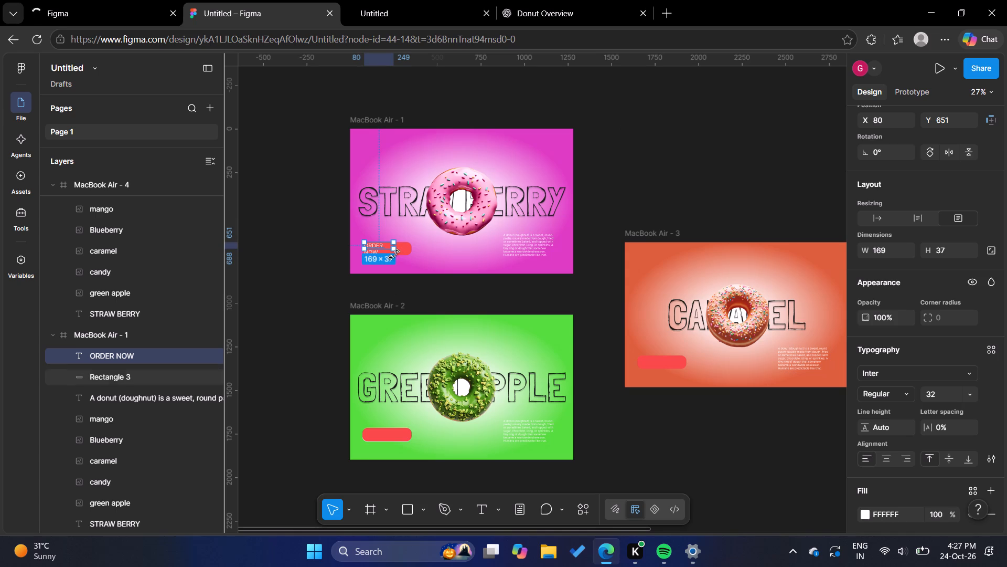
Enlarge the strawberry frame's ORDER NOW text box to about 268 × 75 to span its red button.
drag(394, 251, 407, 256)
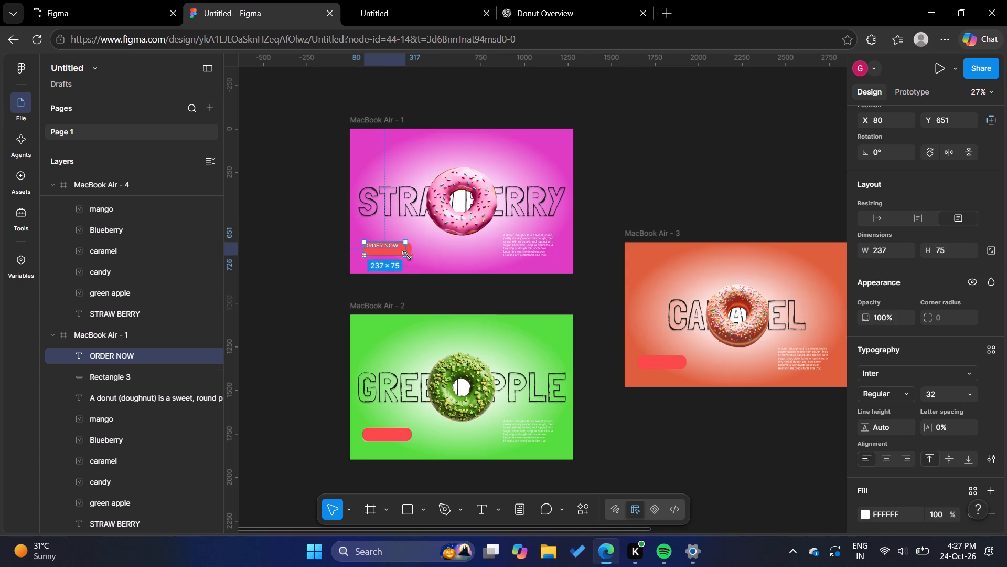
drag(407, 256, 410, 254)
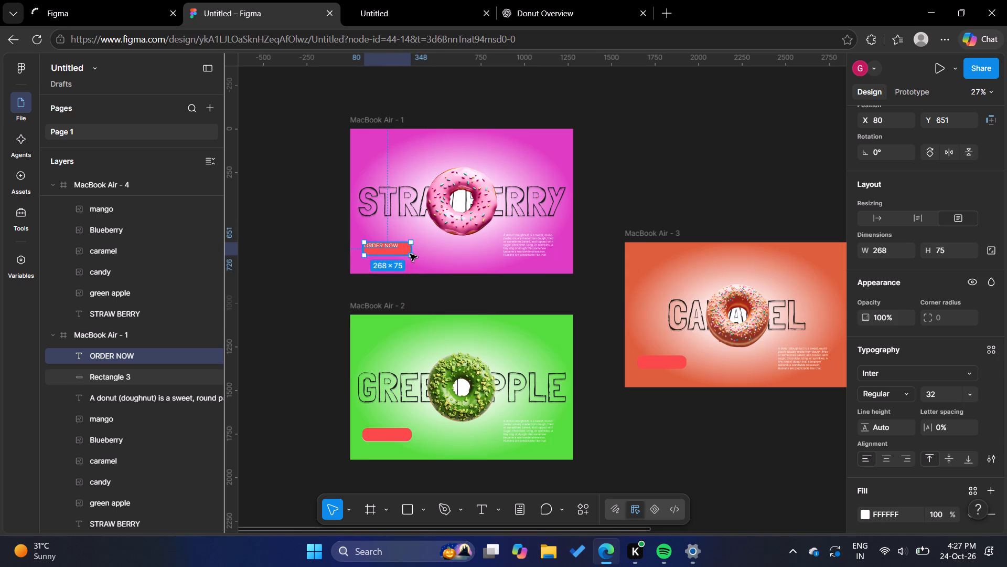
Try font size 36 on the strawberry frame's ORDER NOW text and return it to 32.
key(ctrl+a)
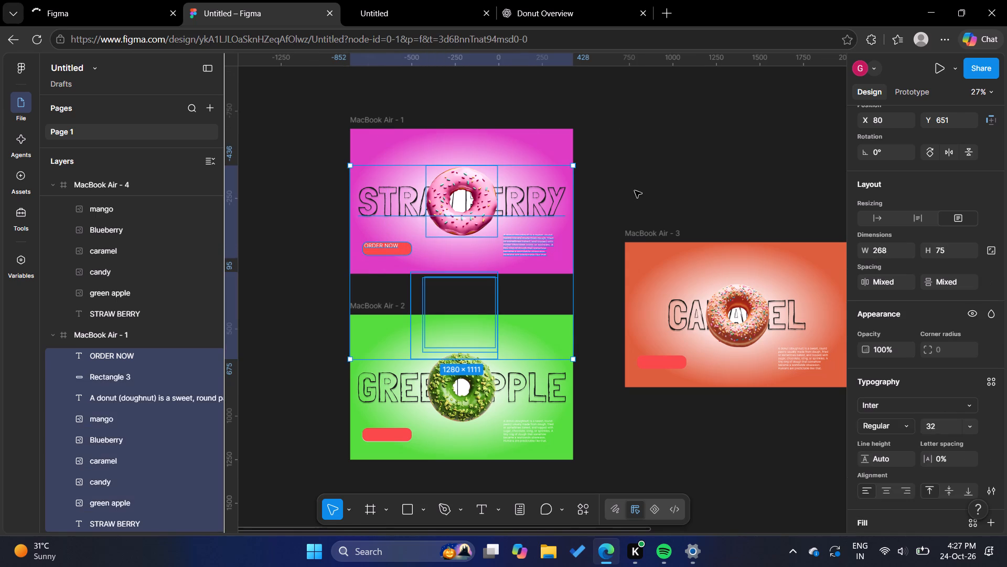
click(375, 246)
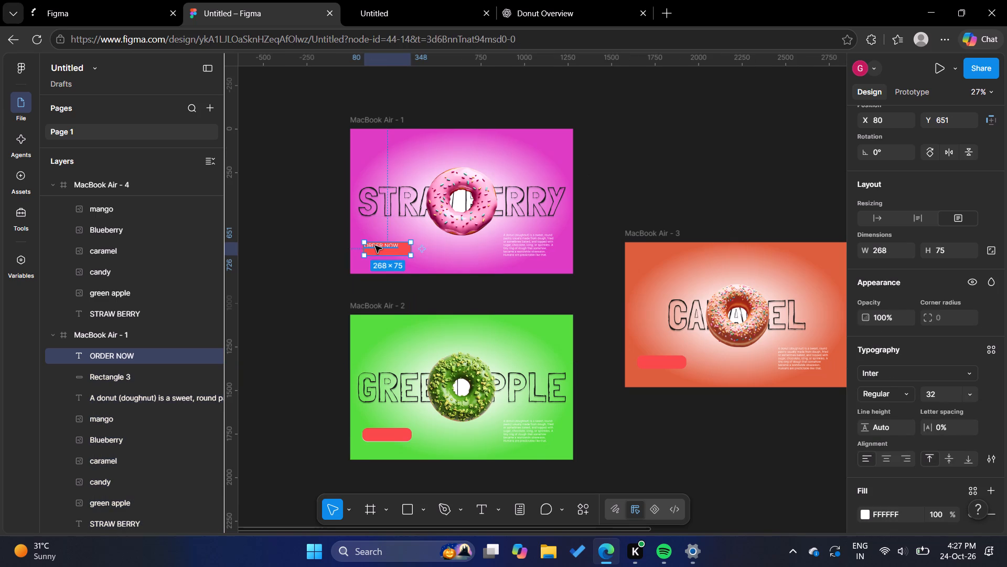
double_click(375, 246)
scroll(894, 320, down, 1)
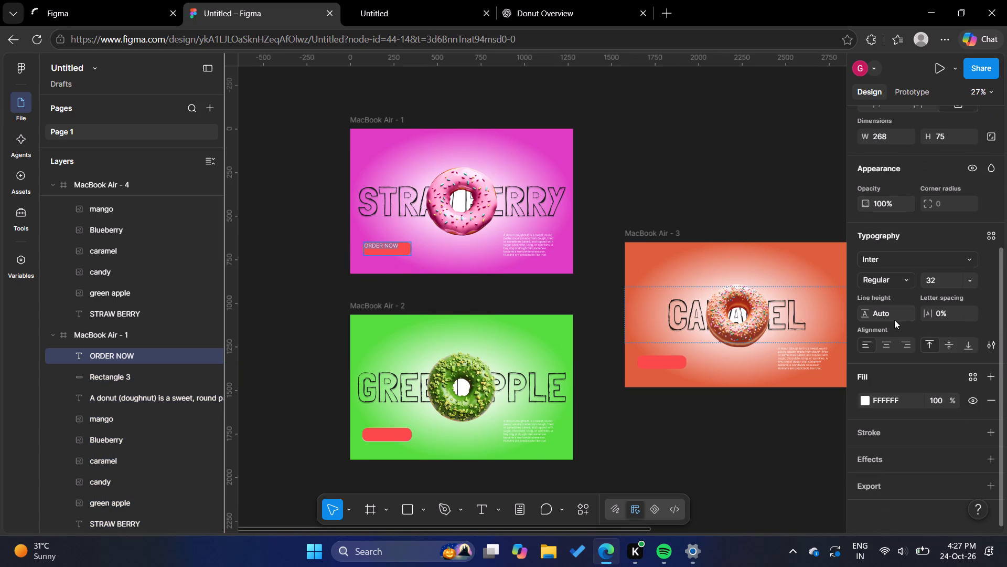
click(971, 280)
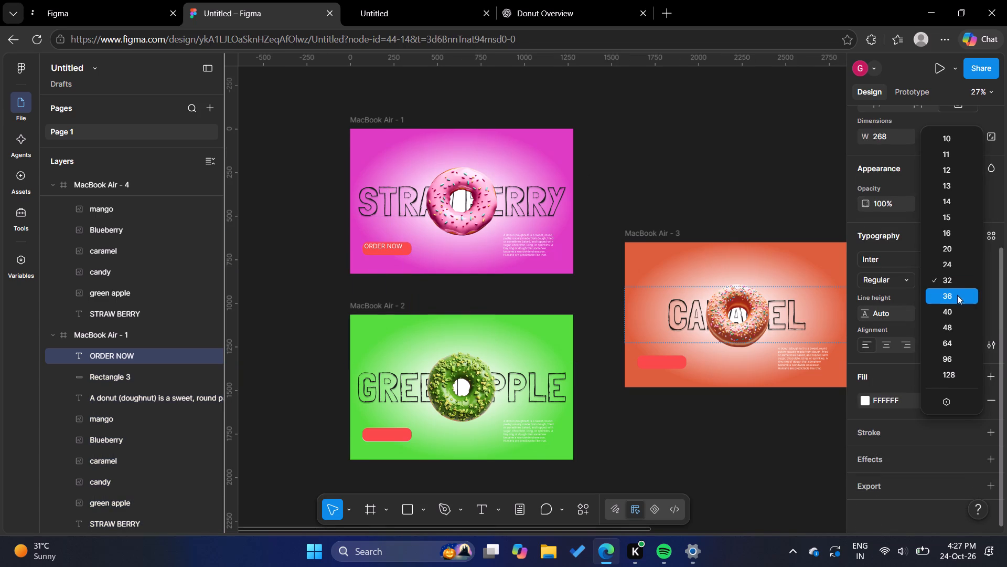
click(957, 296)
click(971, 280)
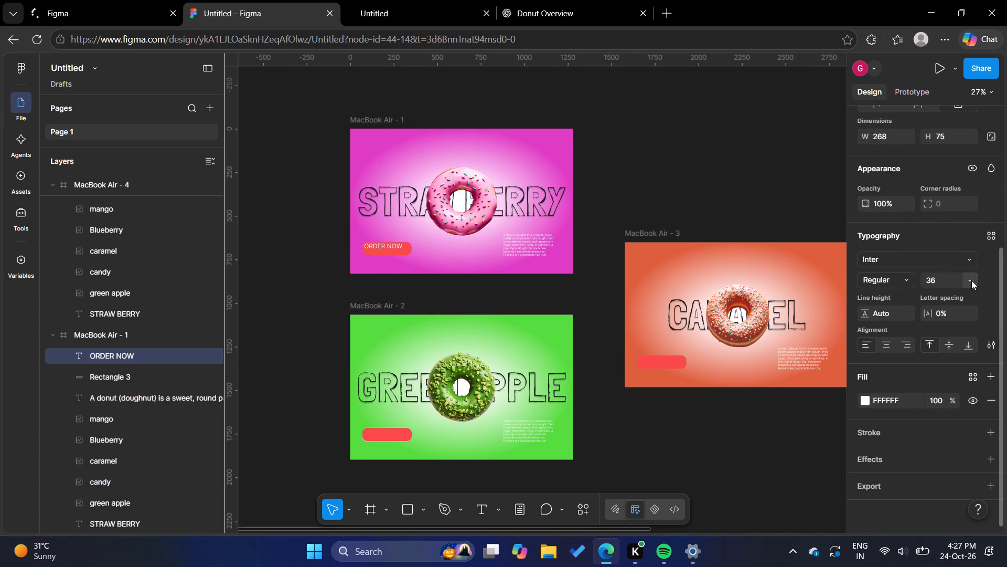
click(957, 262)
Centre the strawberry frame's ORDER NOW text vertically and horizontally in its box and set its font to Irish Grover.
click(947, 341)
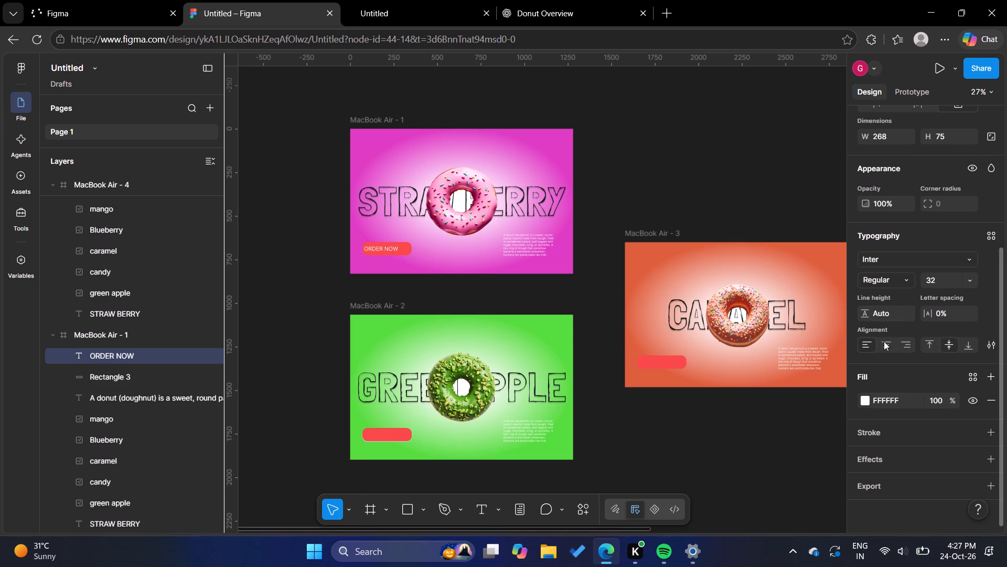
click(884, 341)
click(901, 258)
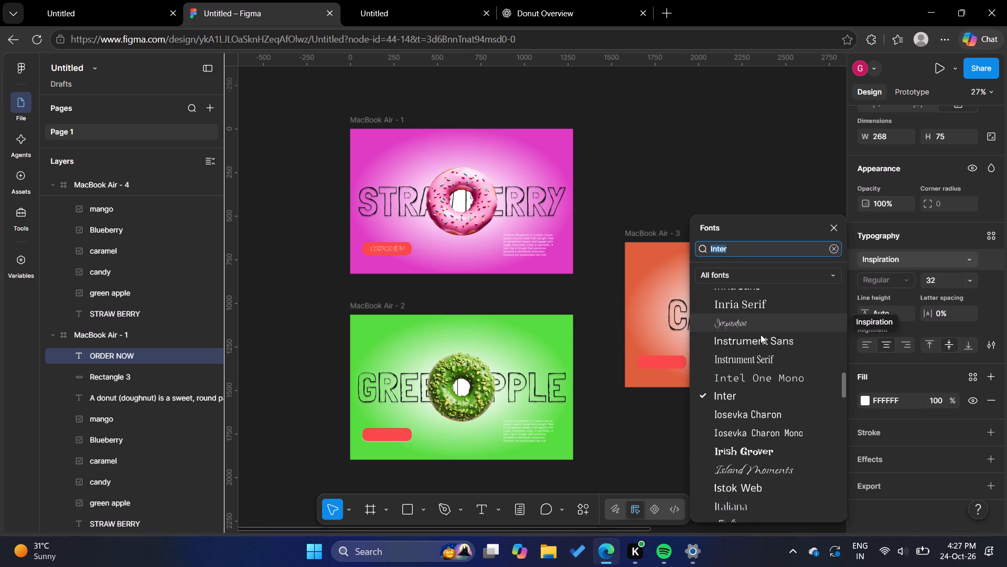
click(762, 453)
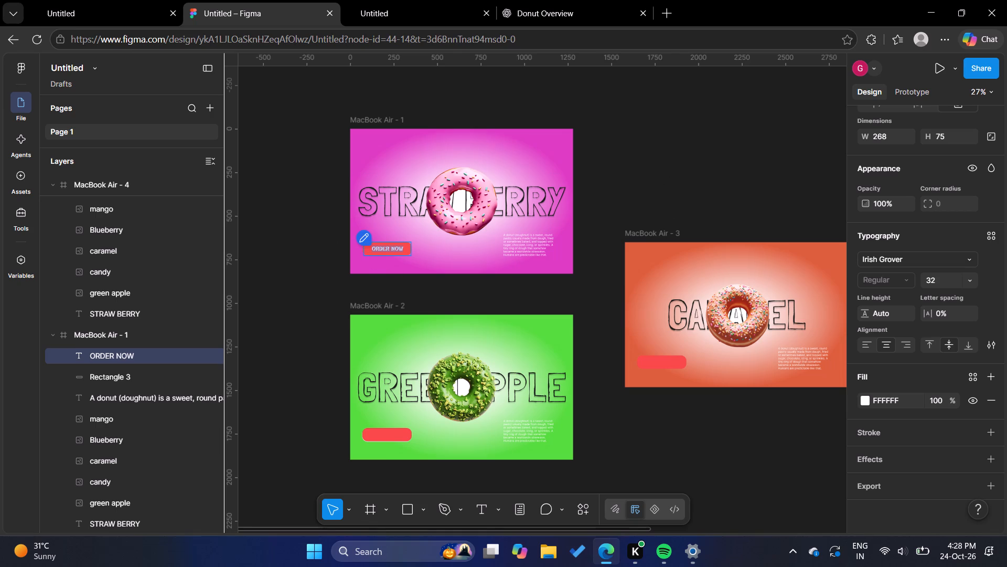
click(694, 157)
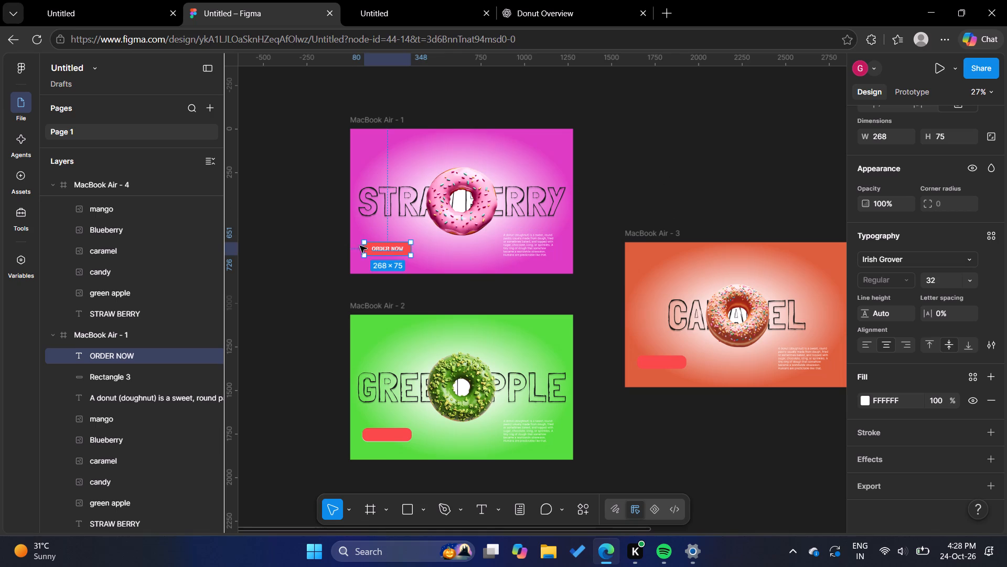
Extend the strawberry frame's ORDER NOW text box on its left side to X 70, making it 278 wide.
click(362, 248)
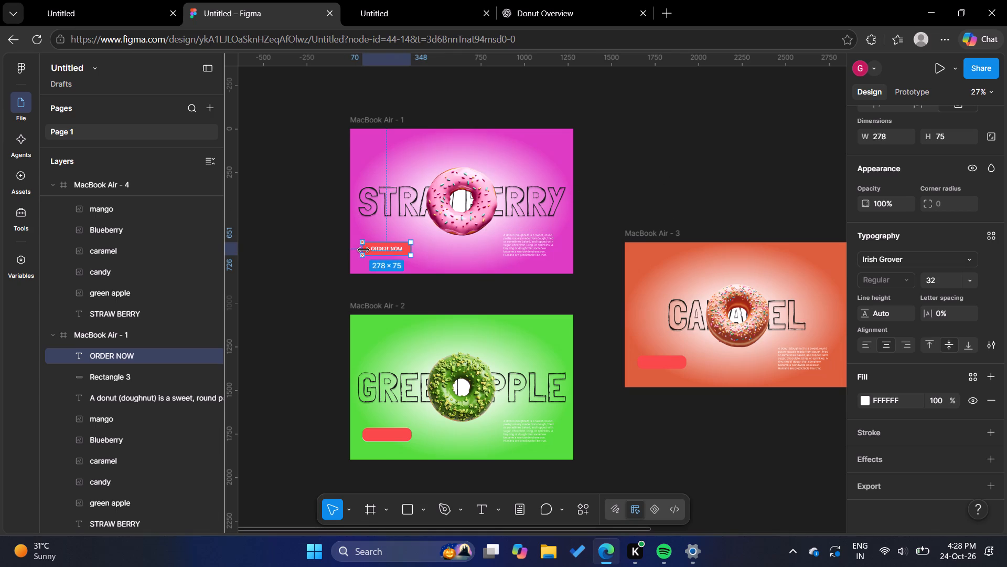
click(699, 121)
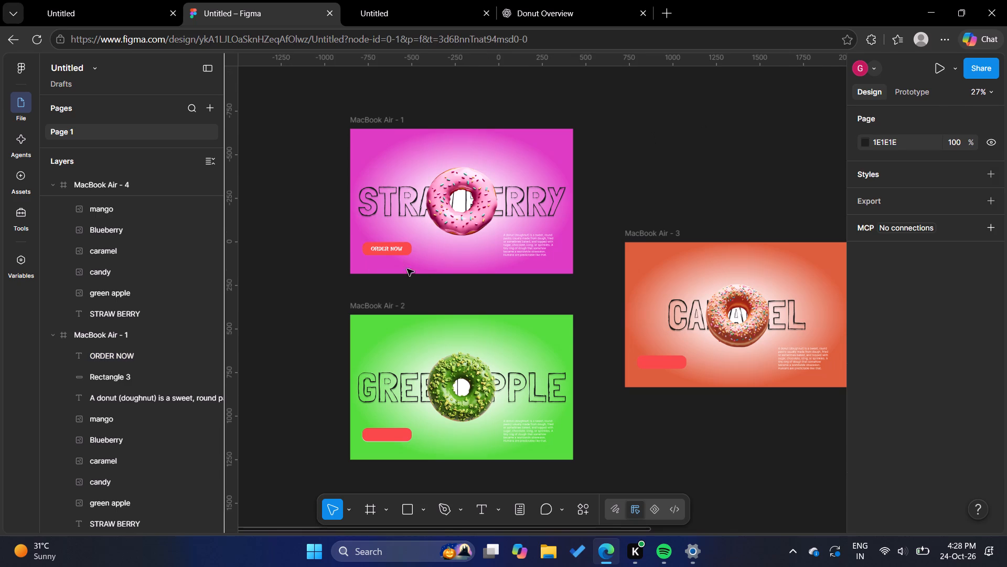
Duplicate the strawberry frame's ORDER NOW text onto the green apple frame's red button, at about X 74, Y 650.
click(392, 251)
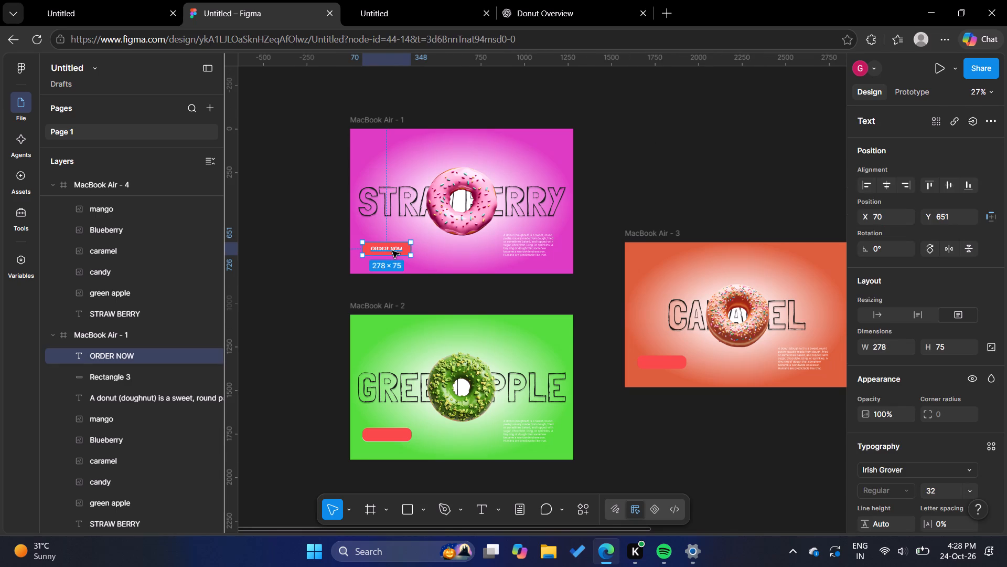
key(ctrl+d)
drag(392, 251, 395, 432)
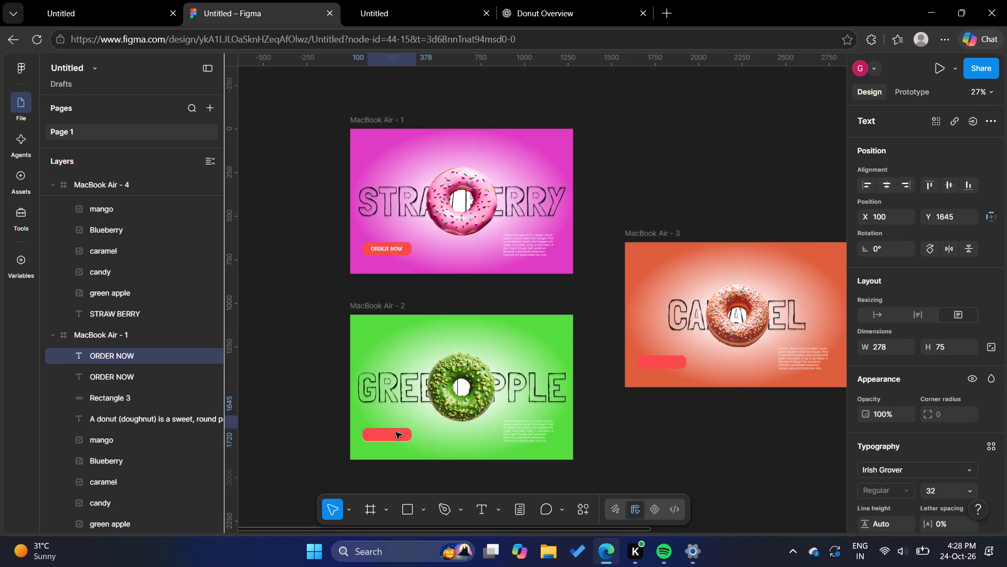
drag(395, 432, 393, 436)
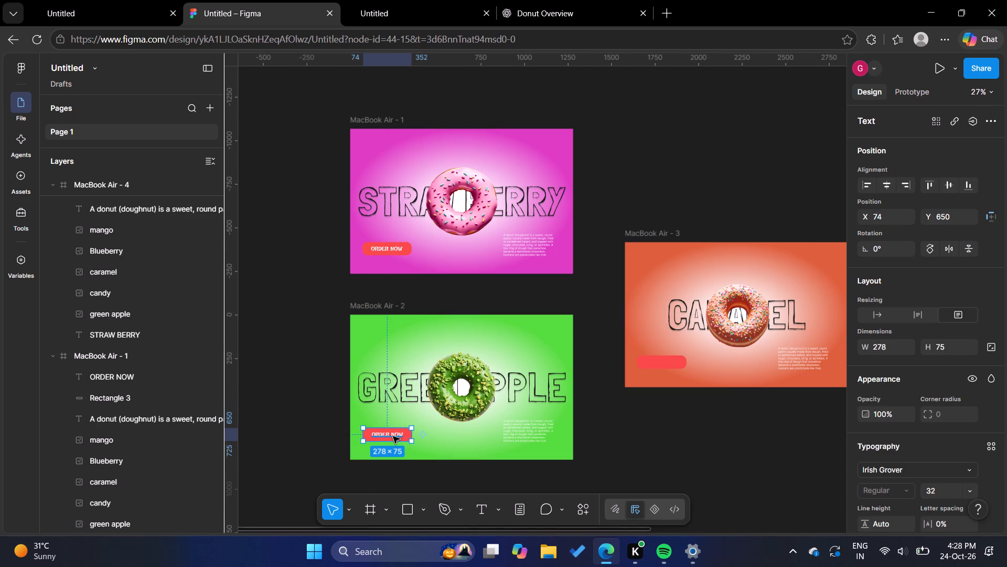
Duplicate the green apple frame's ORDER NOW text onto the caramel frame's red button, at about X 75, Y 650.
key(ctrl+d)
drag(393, 436, 631, 362)
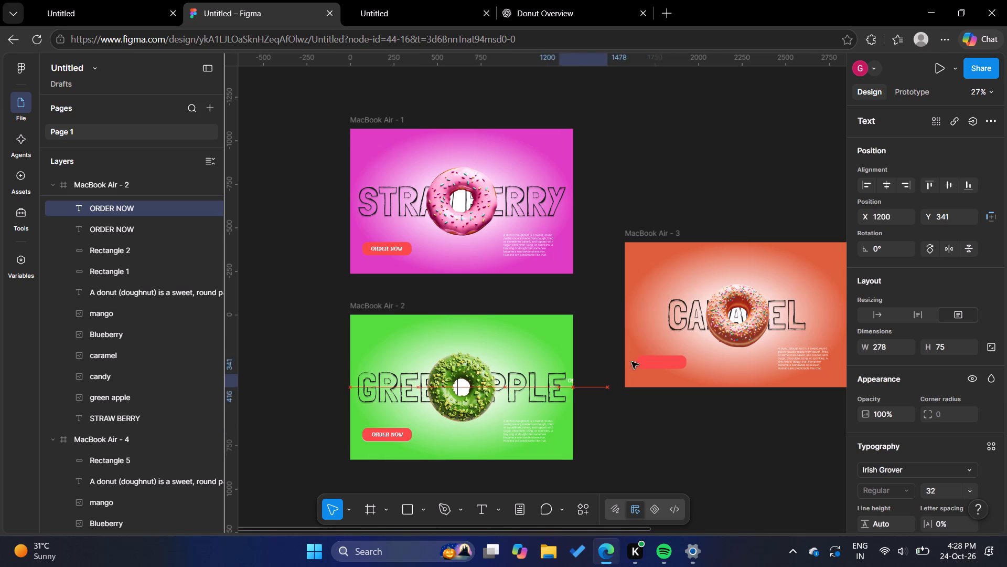
drag(631, 362, 668, 364)
Duplicate the caramel frame's ORDER NOW text onto the blueberry frame's red button, at X 70, Y 650.
scroll(668, 364, left, 4)
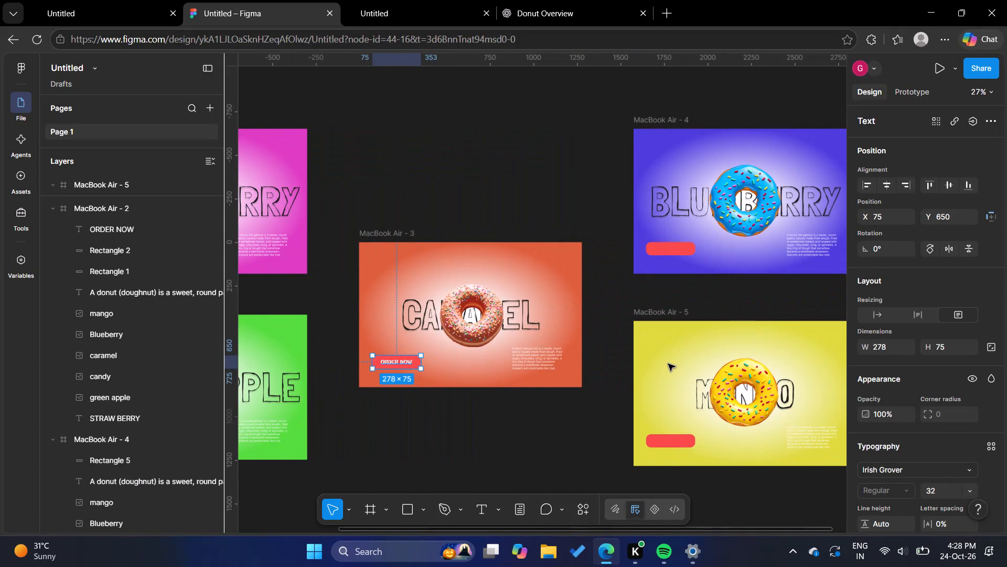
key(ctrl+d)
drag(397, 364, 671, 250)
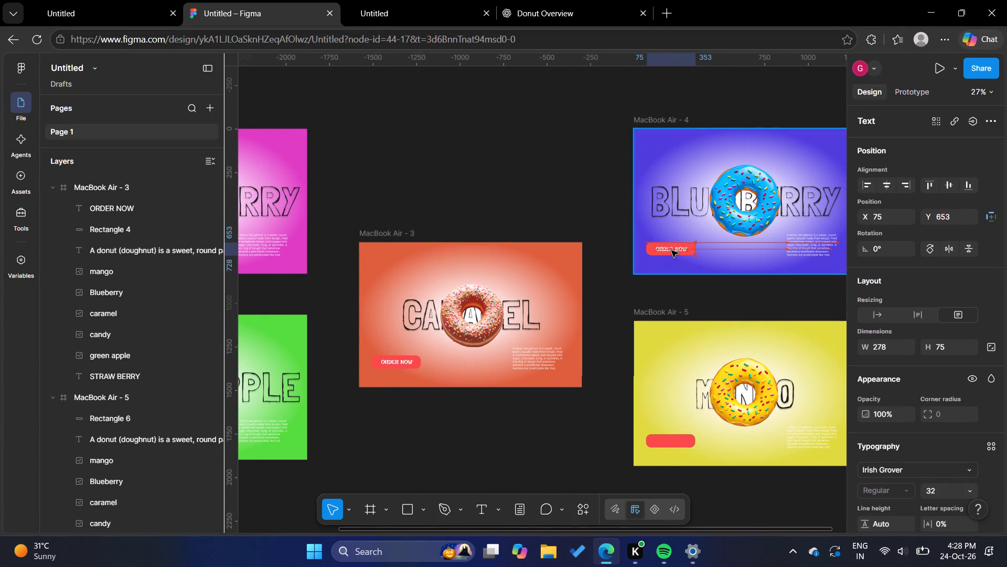
drag(671, 250, 669, 250)
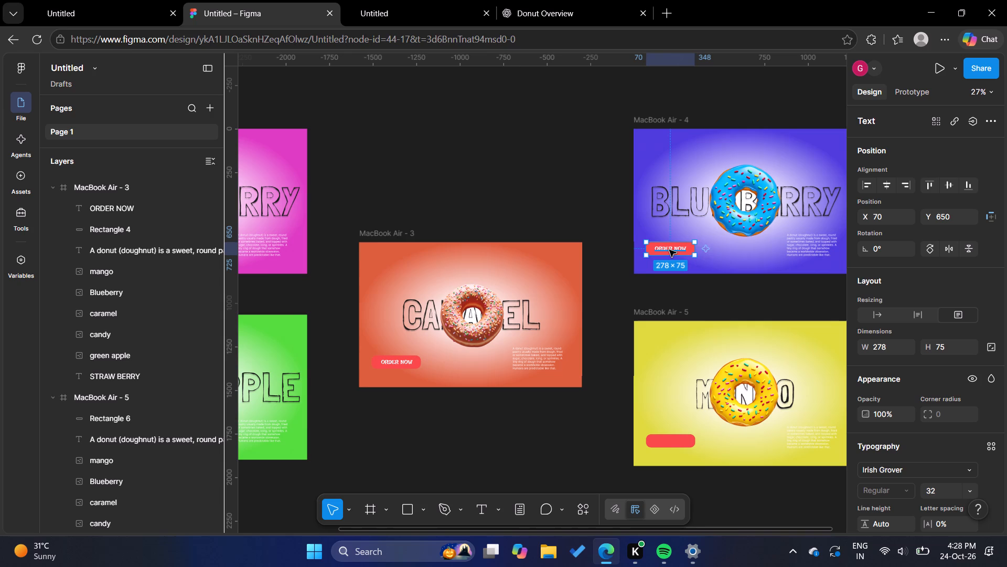
Duplicate the blueberry frame's ORDER NOW text onto the mango frame's red button, at X 70, Y 650.
key(ctrl+d)
drag(669, 250, 677, 436)
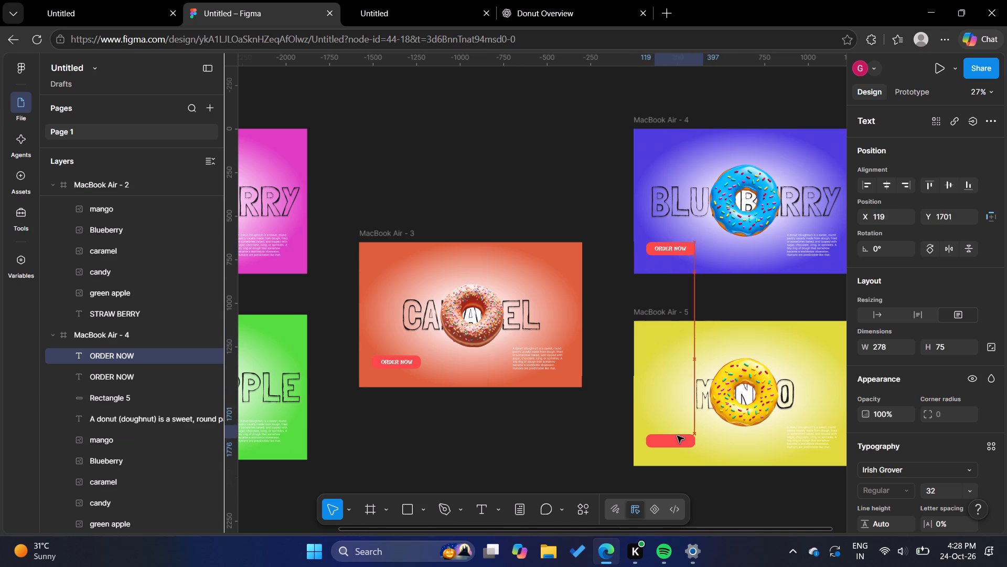
drag(677, 436, 669, 442)
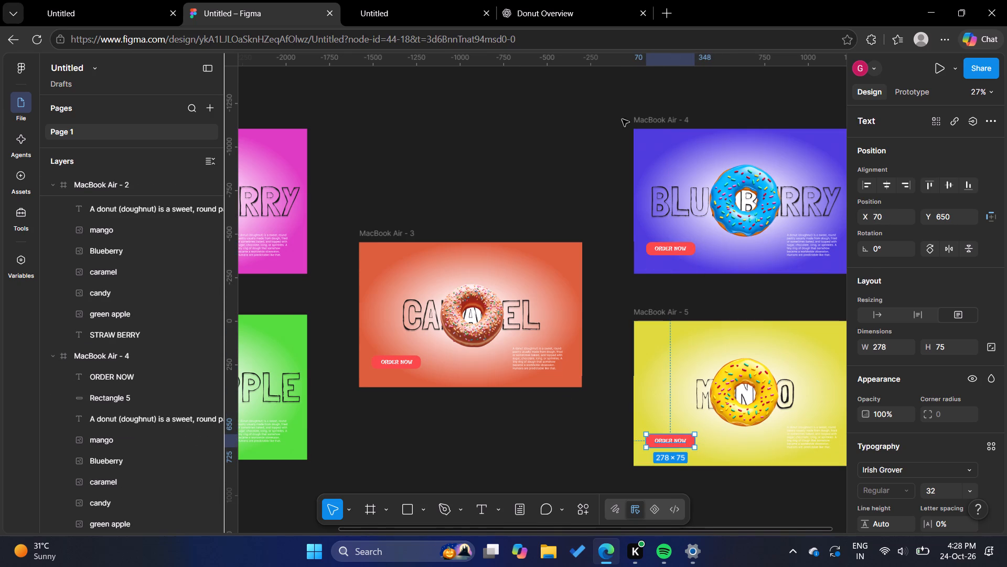
Run the prototype preview and step through the flavour frames to check the transitions and ORDER NOW buttons.
click(937, 72)
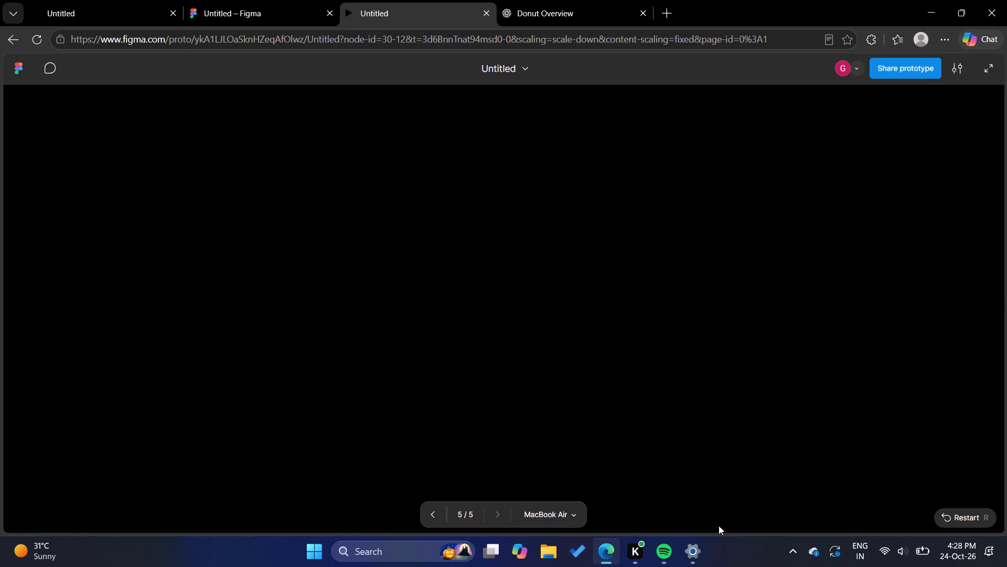
click(510, 271)
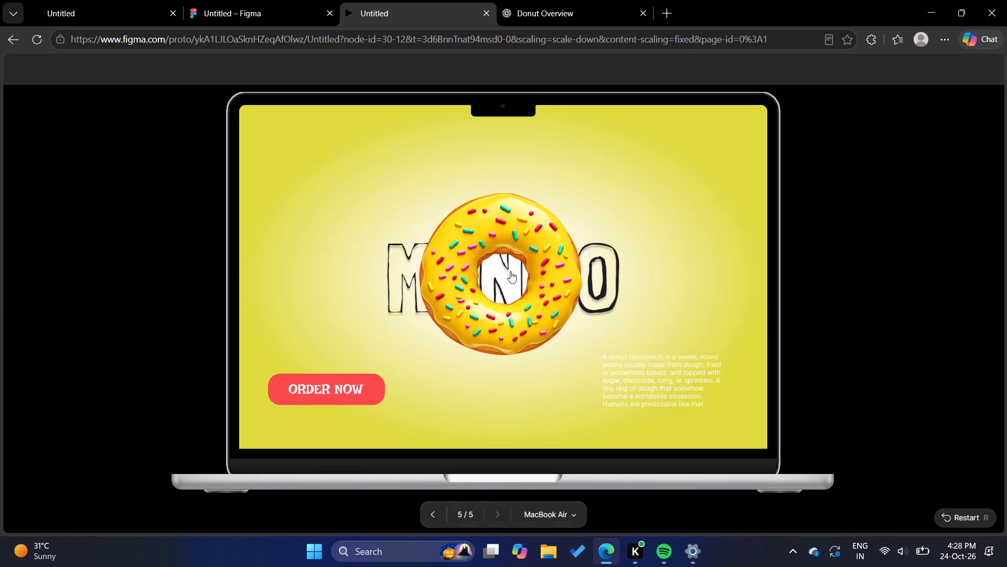
click(510, 271)
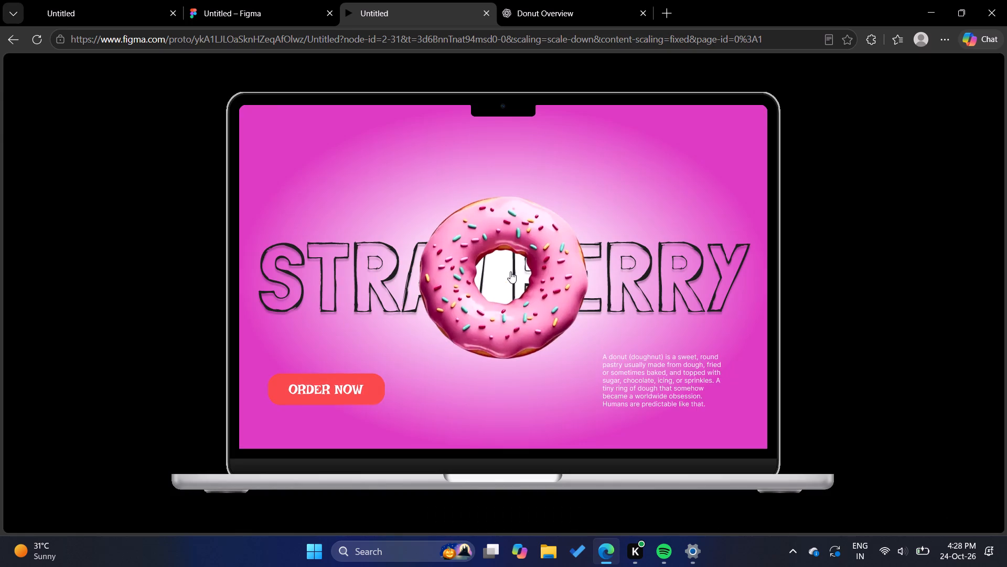
click(510, 271)
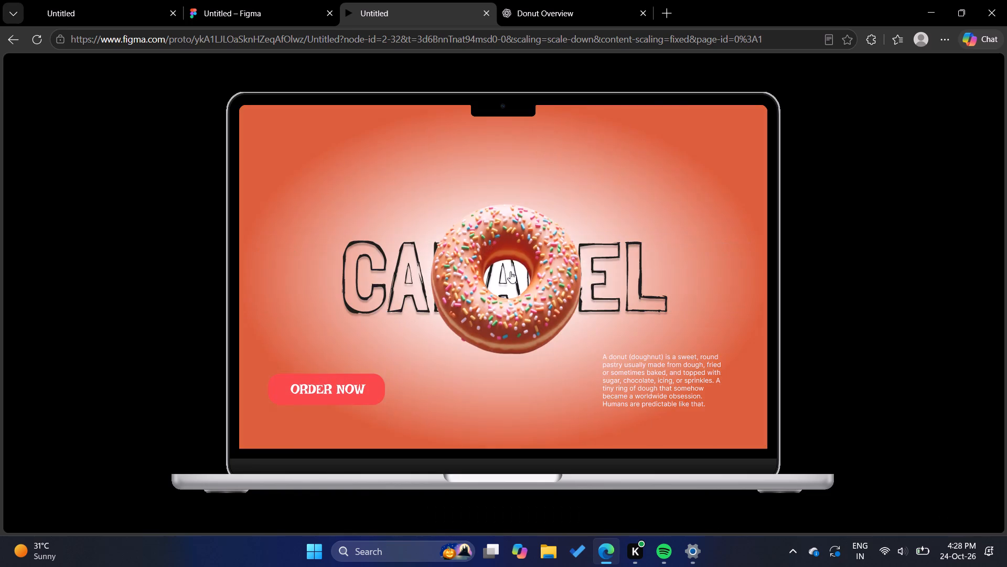
click(510, 271)
click(510, 271)
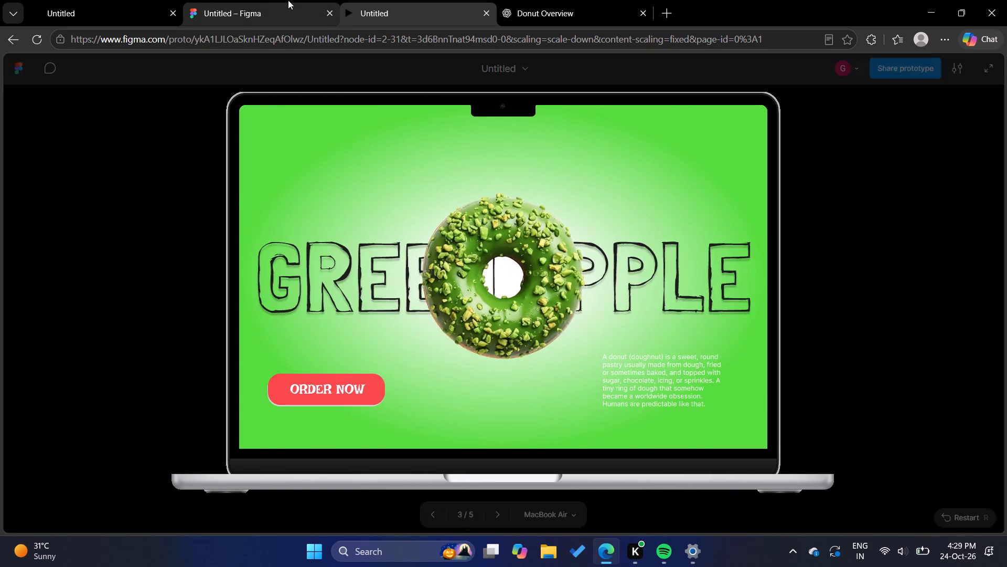
Return to the design file and set the Y position of the strawberry frame's ORDER NOW text to 650.
click(266, 0)
scroll(398, 212, right, 2)
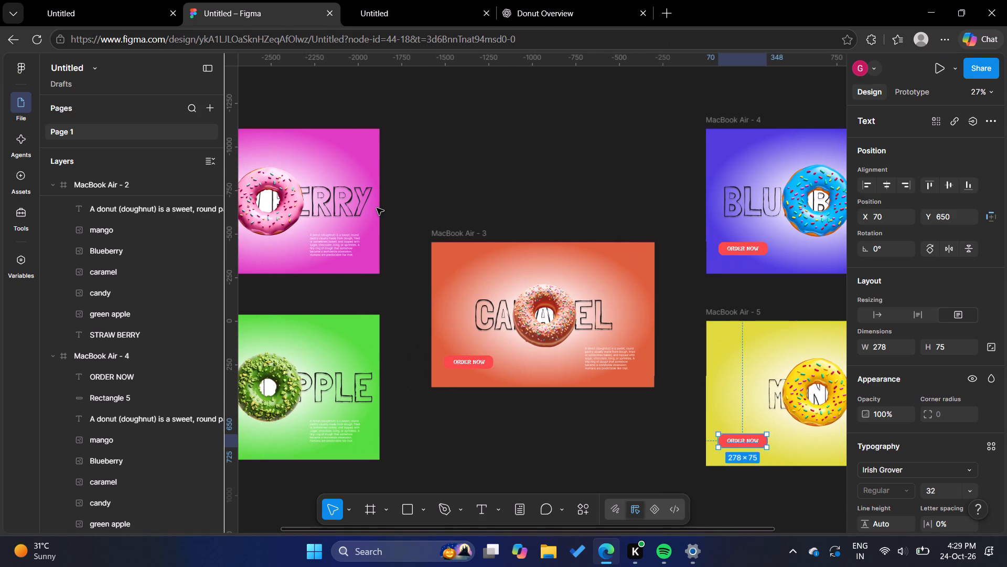
scroll(377, 208, right, 1)
click(337, 249)
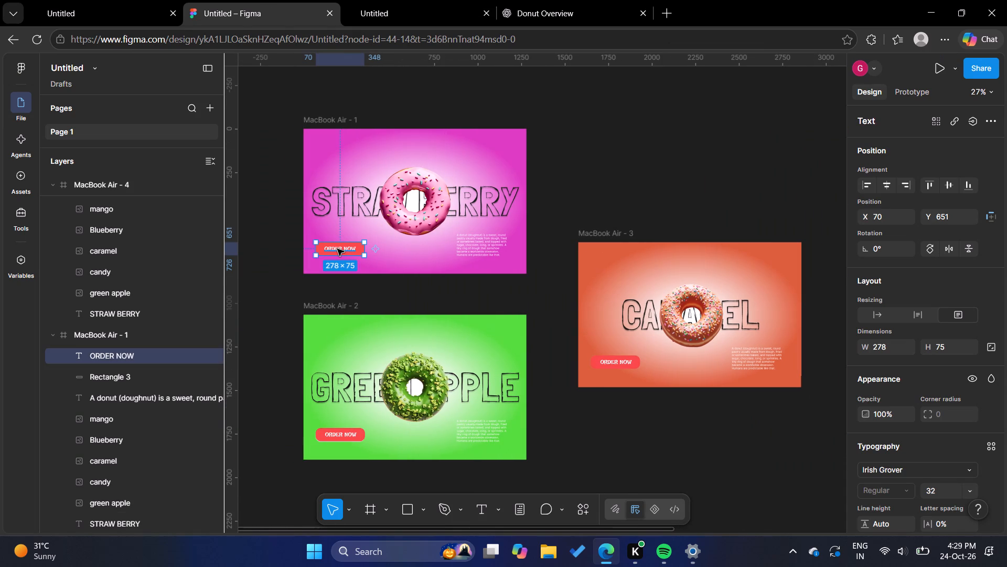
click(947, 214)
click(947, 214)
key(BackSpace)
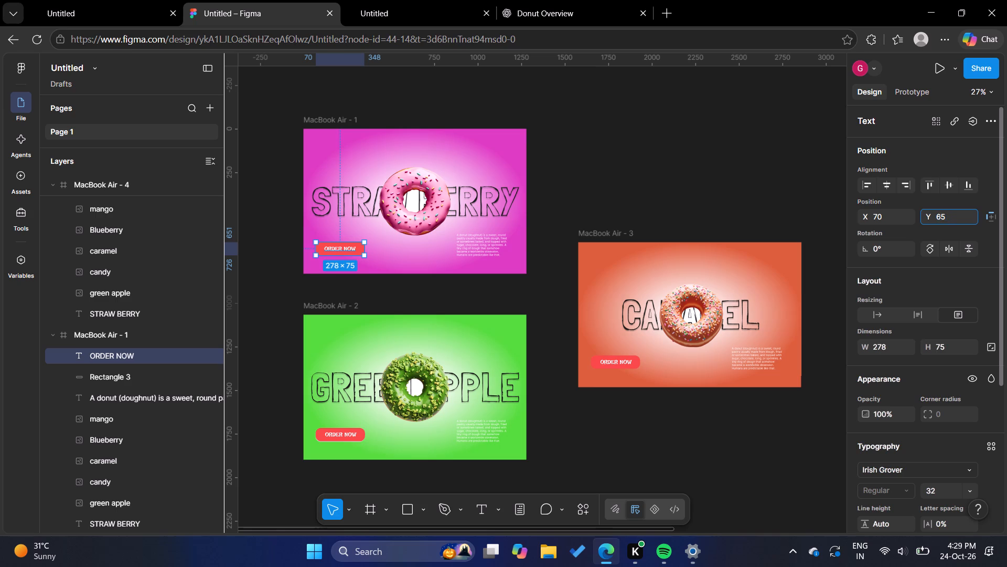
key(0)
Set the X position of the green apple frame's ORDER NOW text to 70.
click(337, 434)
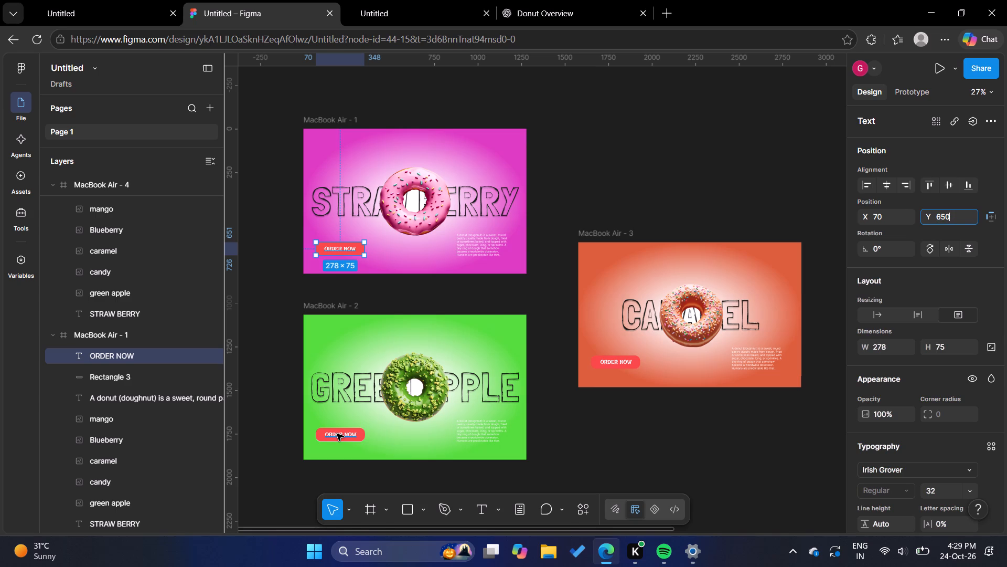
double_click(877, 217)
text(70)
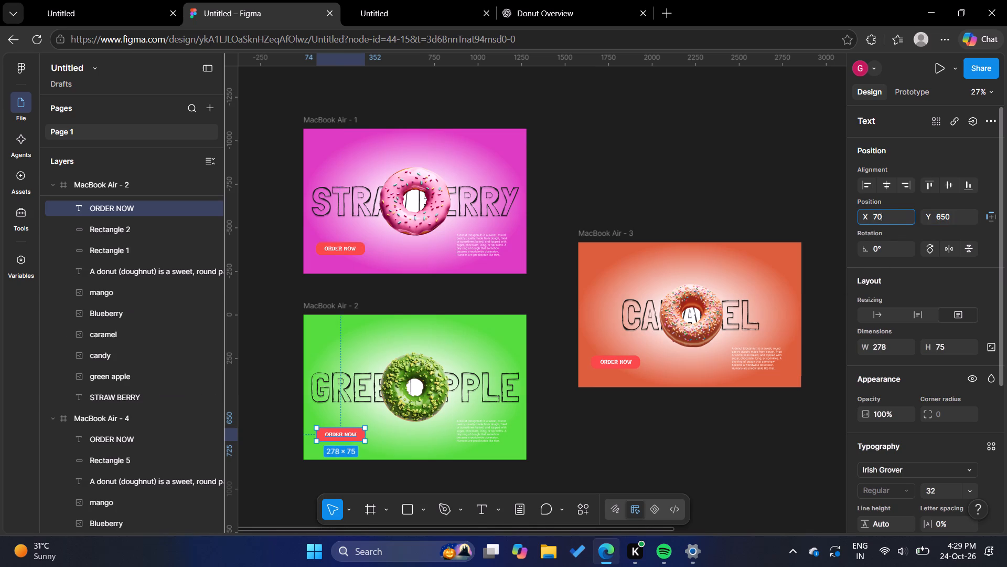
click(664, 163)
Set the X position of the caramel frame's ORDER NOW text to 70.
click(614, 362)
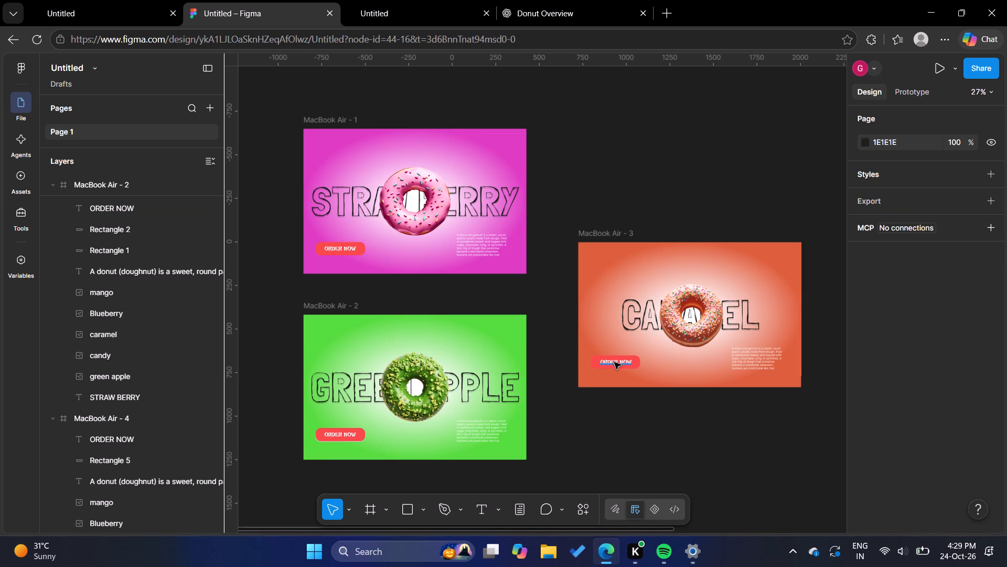
double_click(886, 213)
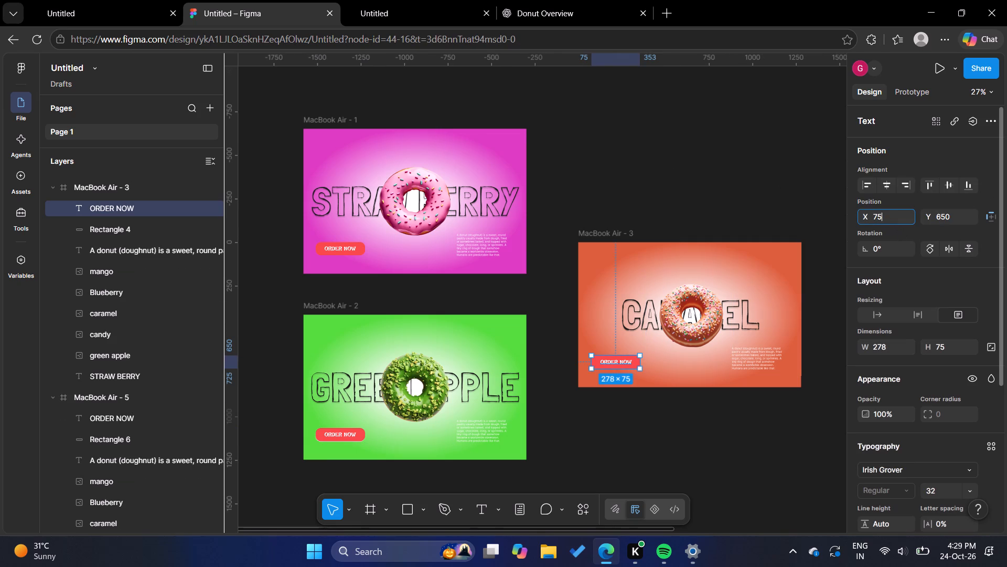
key(4)
key(BackSpace)
text(70)
key(Return)
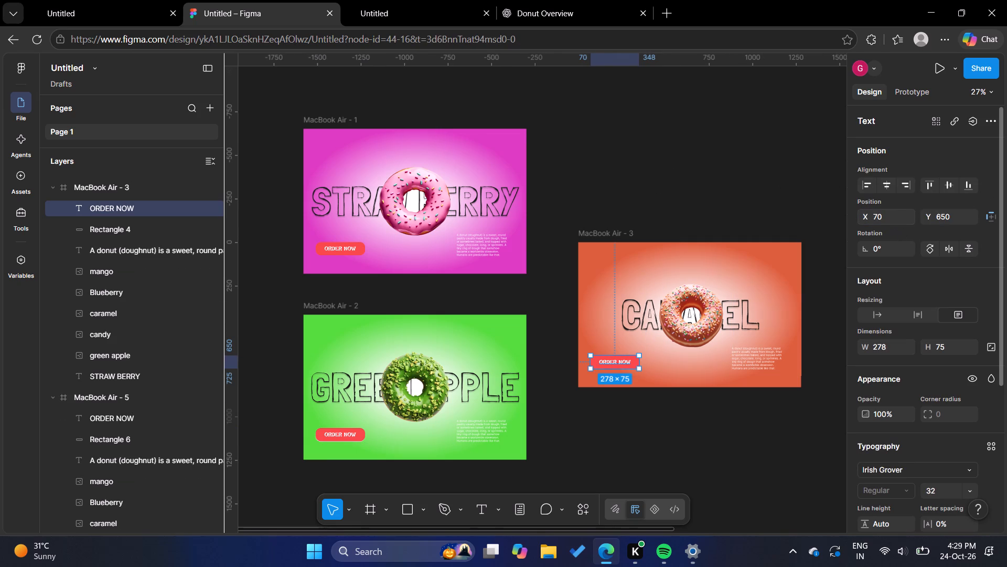
Select the blueberry frame's ORDER NOW text to check its X and Y position.
scroll(746, 165, left, 2)
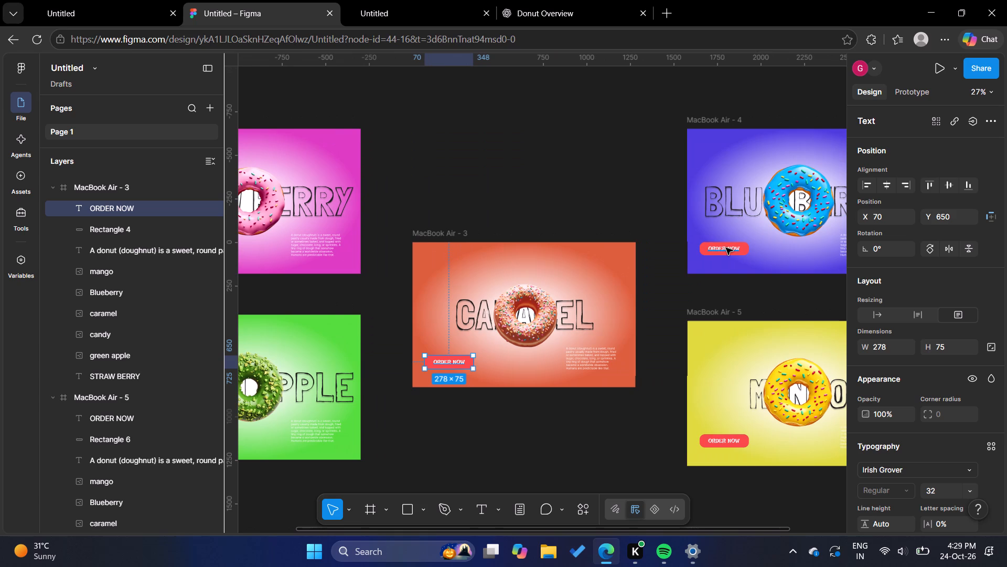
click(726, 248)
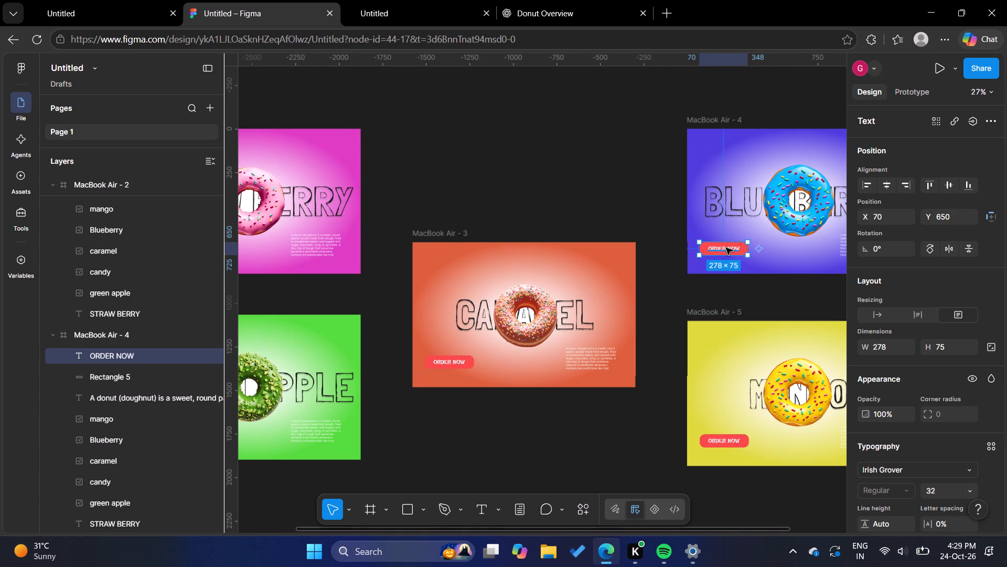
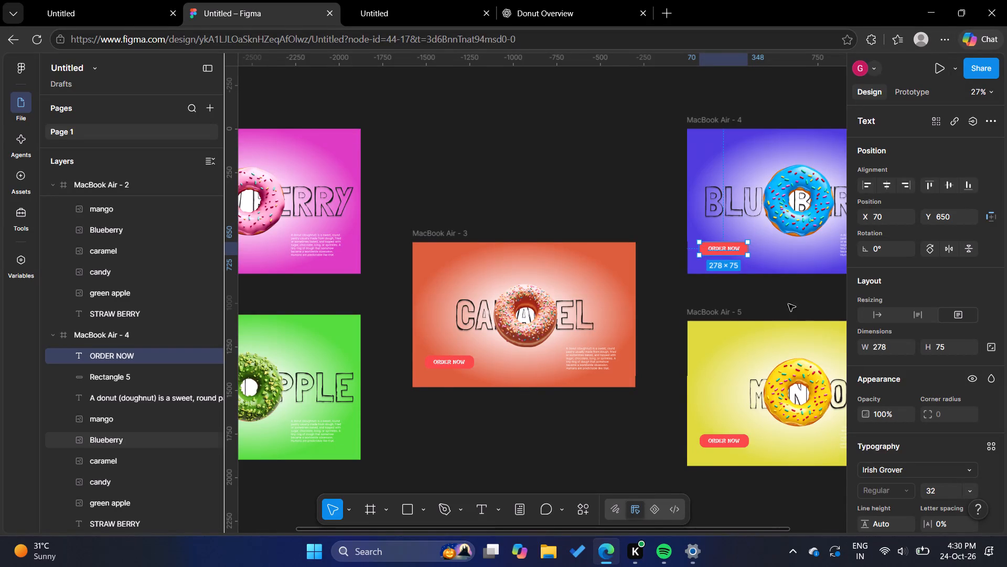
Check the X and Y positions of the ORDER NOW text in the mango, blueberry, caramel, green apple and strawberry frames.
click(502, 187)
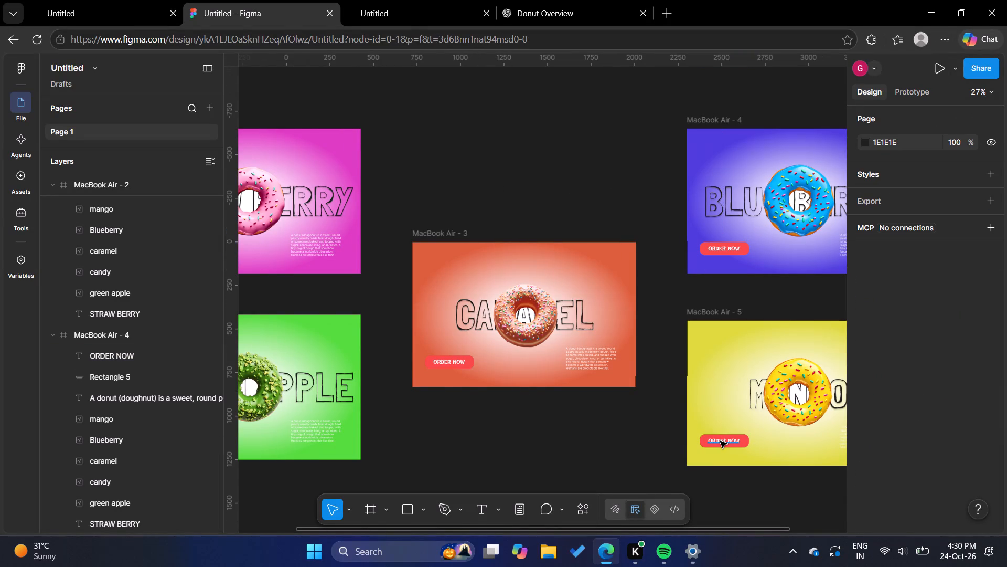
click(720, 441)
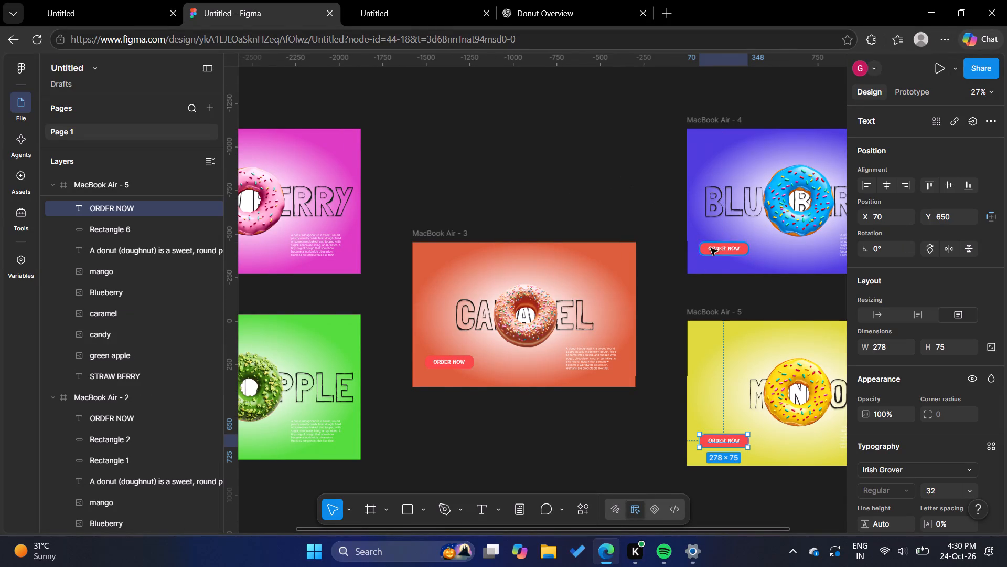
click(716, 248)
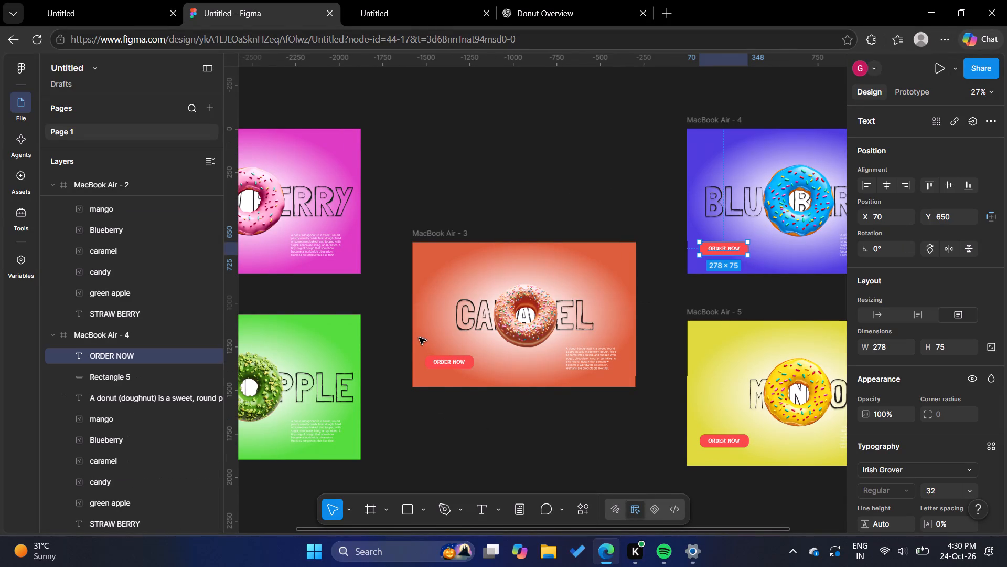
click(439, 364)
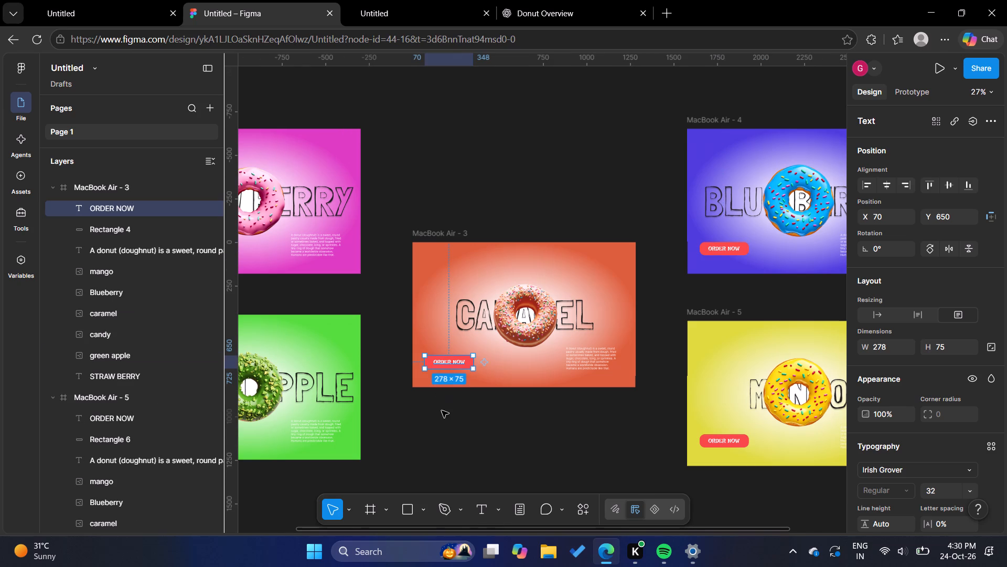
scroll(452, 438, right, 2)
click(335, 435)
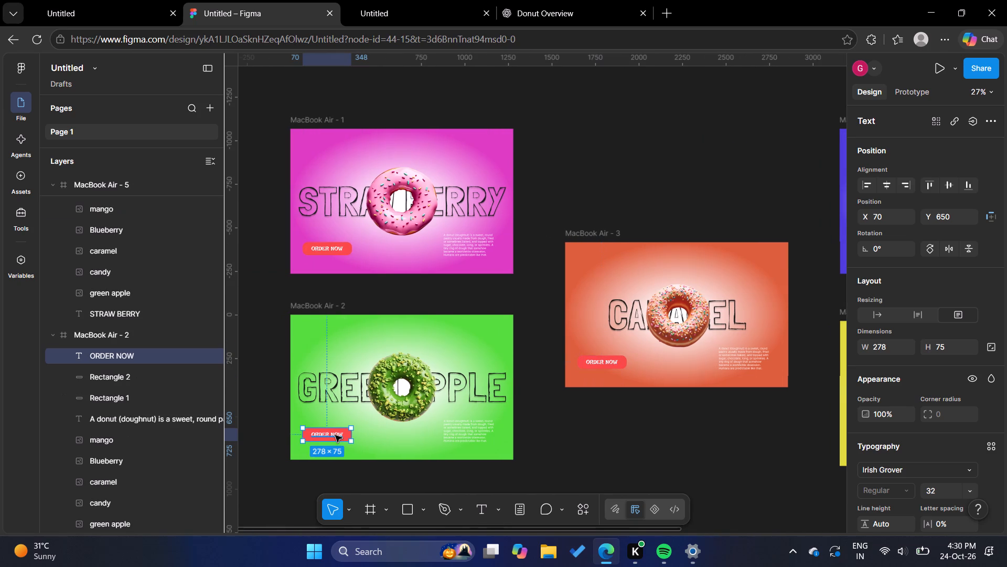
click(315, 248)
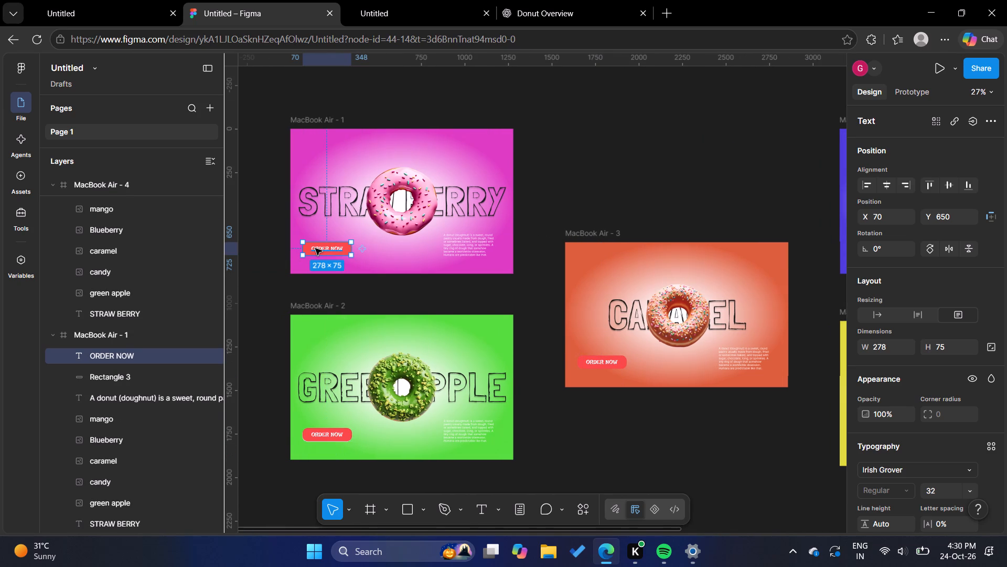
Play the prototype from the strawberry frame through the flavour transitions to check the ORDER NOW button alignment, and return to the design file.
click(938, 65)
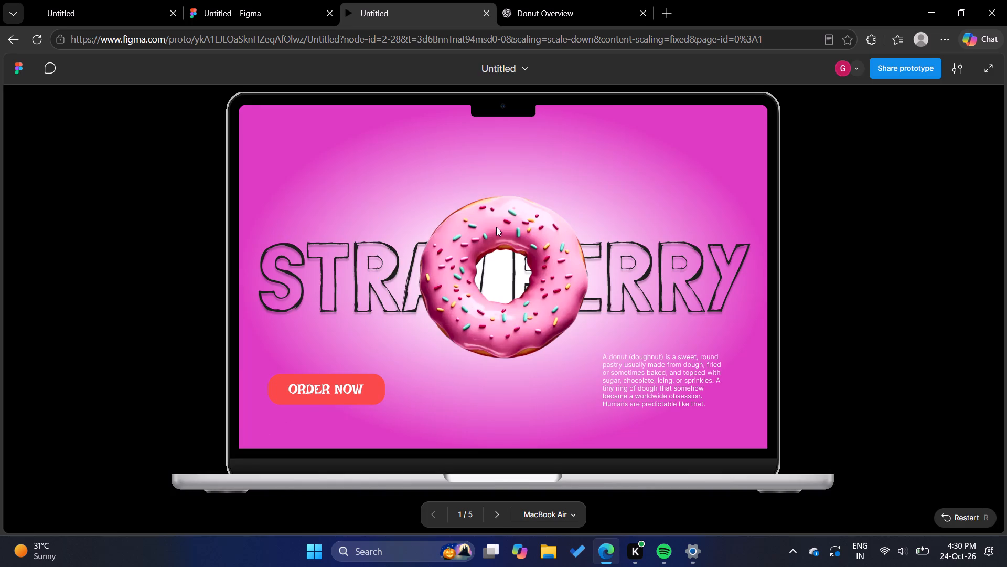
click(496, 227)
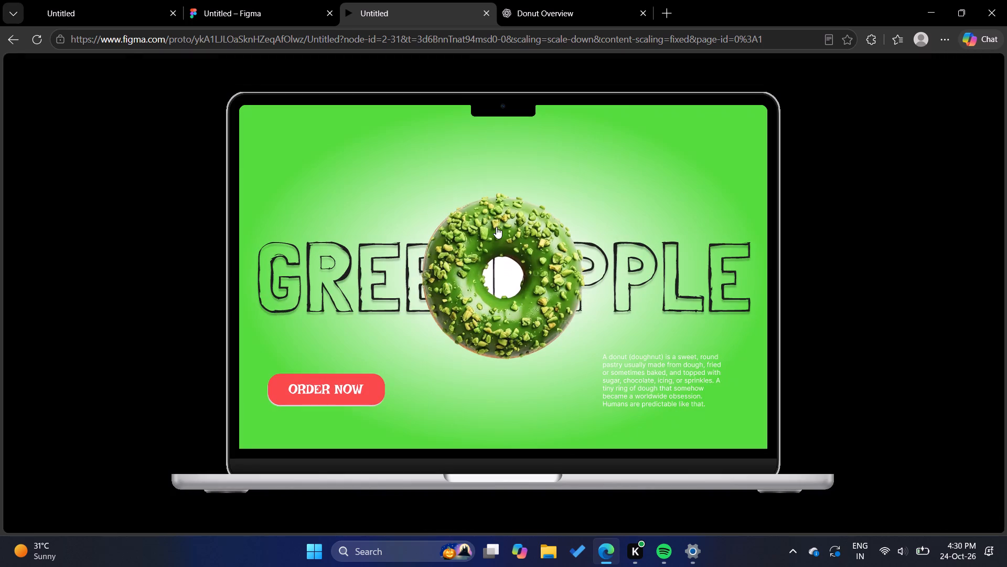
click(496, 227)
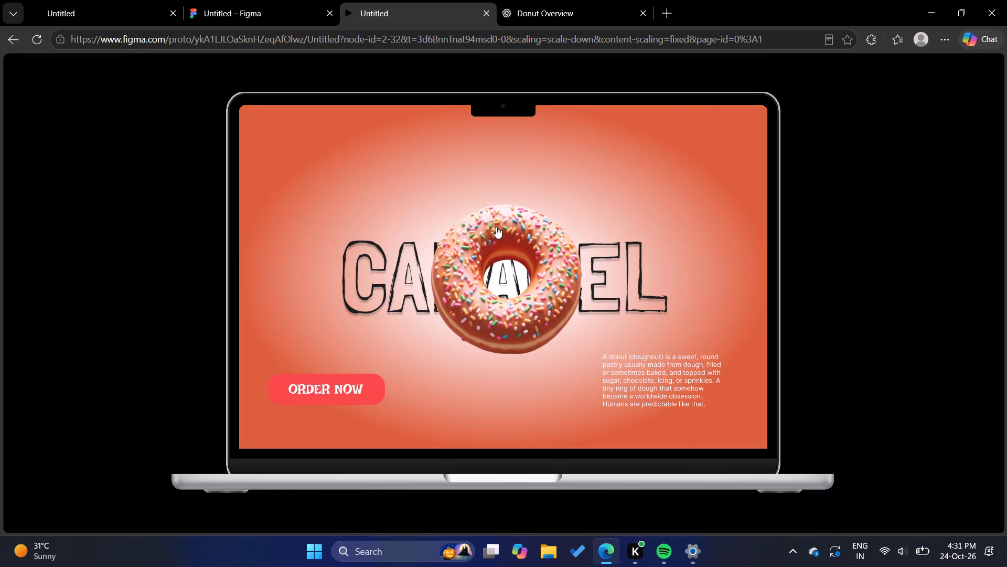
click(496, 227)
click(496, 227)
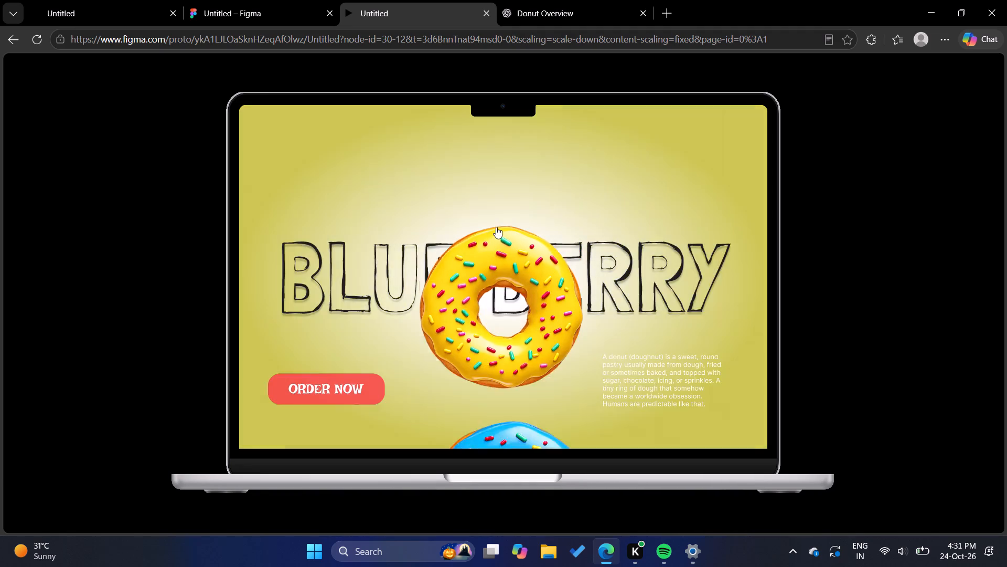
click(496, 227)
click(260, 0)
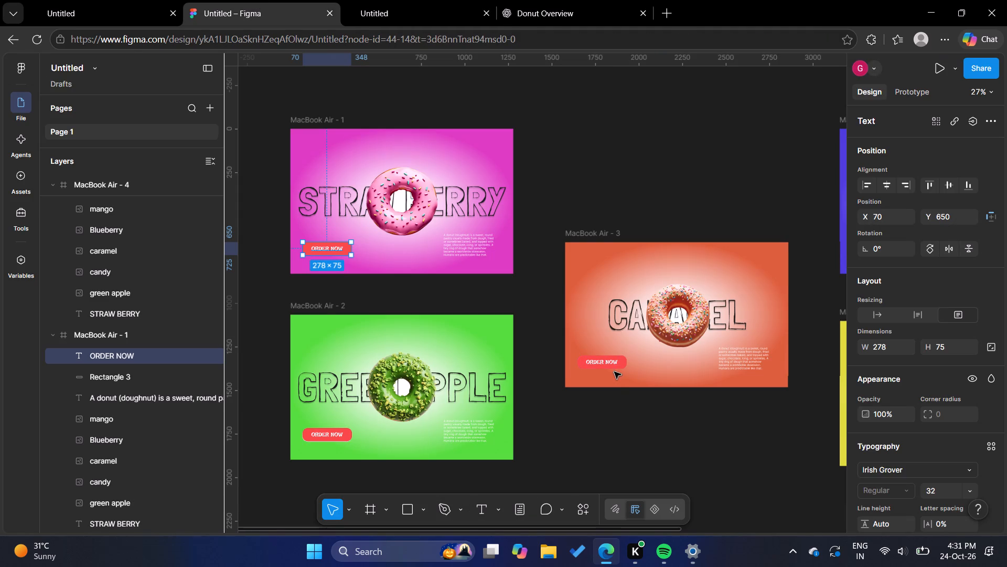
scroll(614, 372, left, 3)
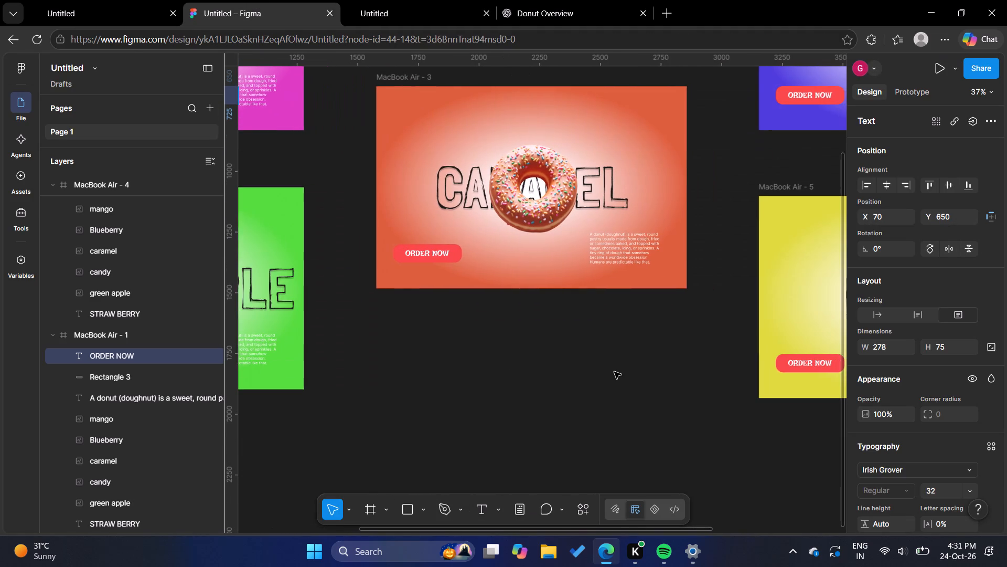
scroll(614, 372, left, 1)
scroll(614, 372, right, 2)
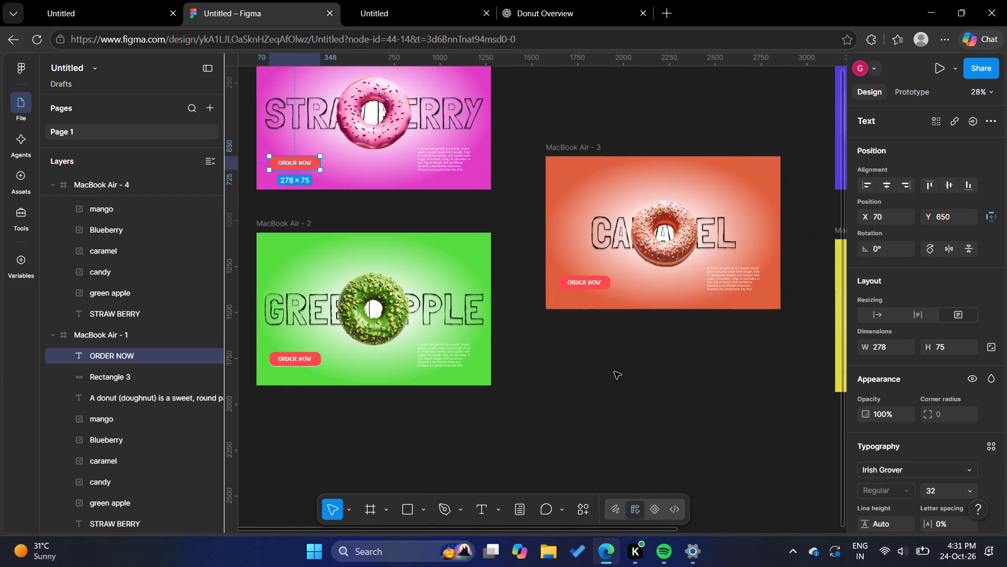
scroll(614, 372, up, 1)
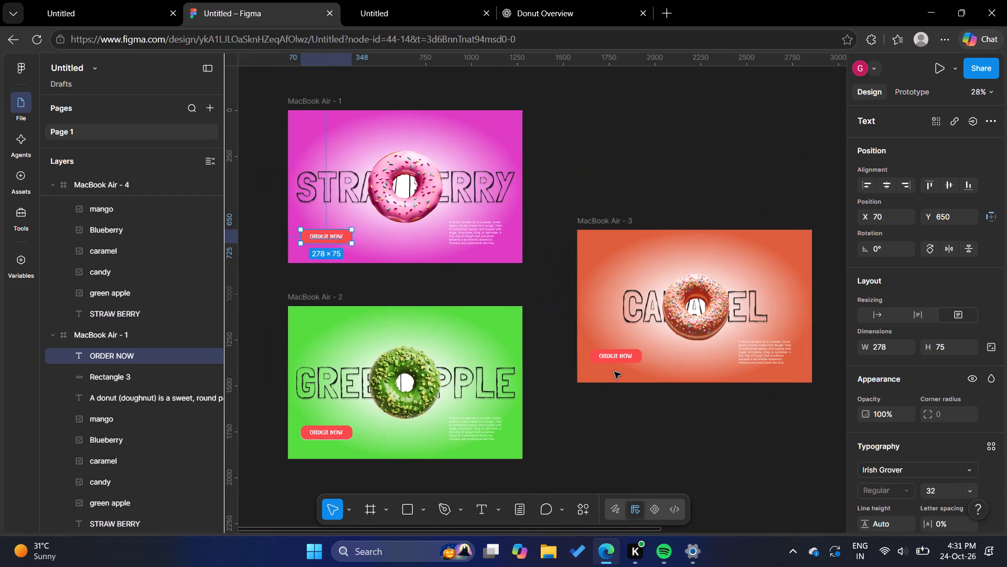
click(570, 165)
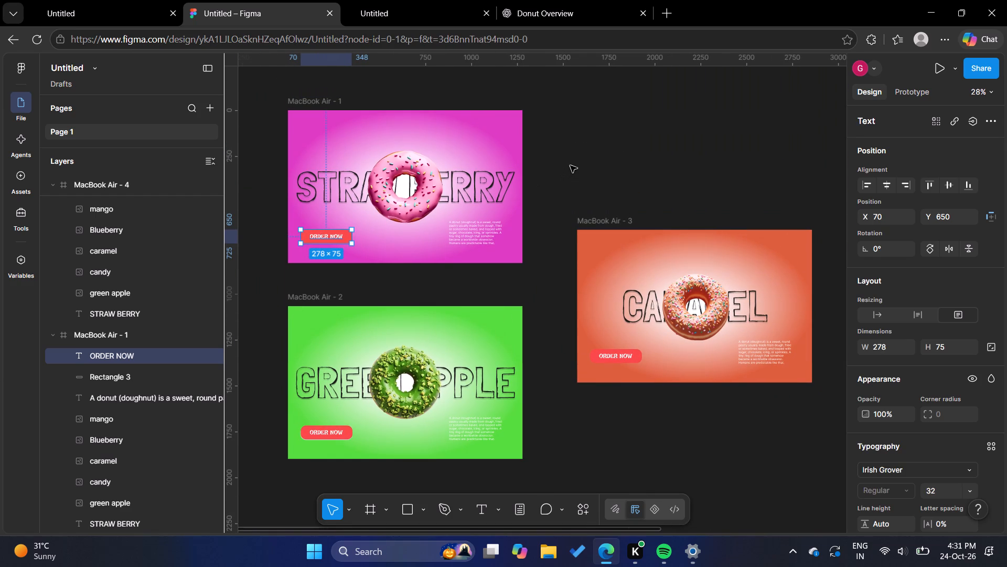
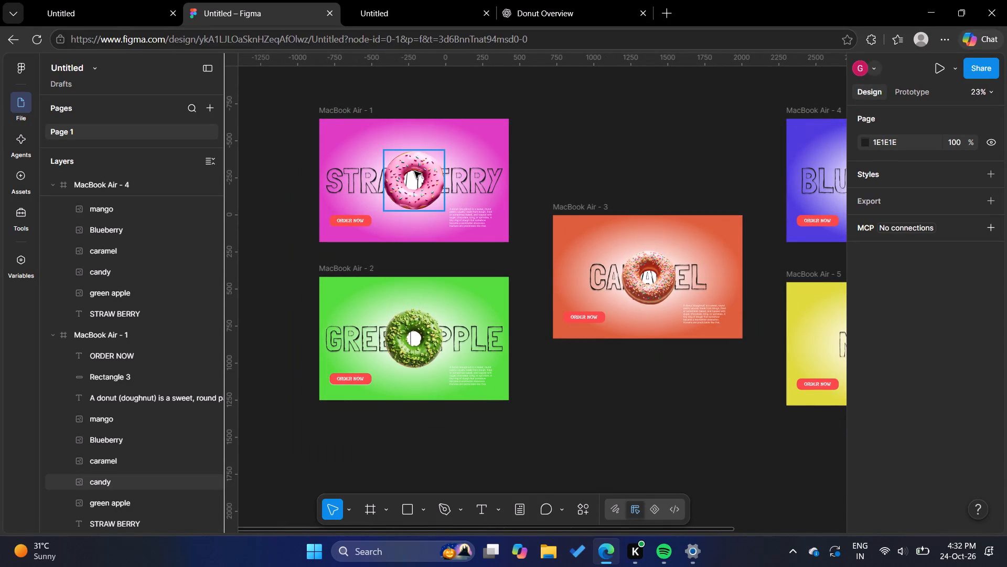
Present the donut prototype.
click(592, 143)
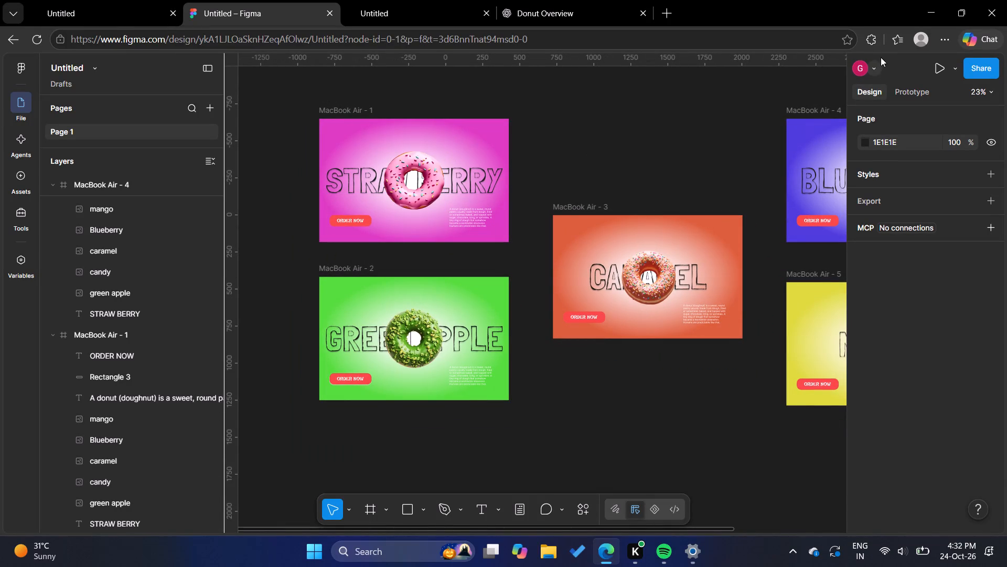
click(937, 68)
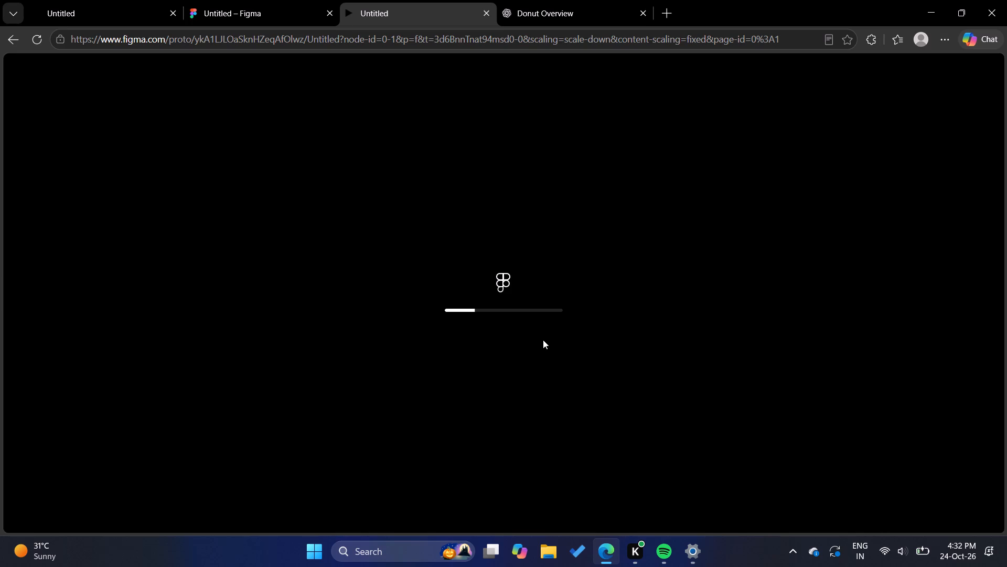
Close the open Spotify and Windows Settings windows.
click(666, 548)
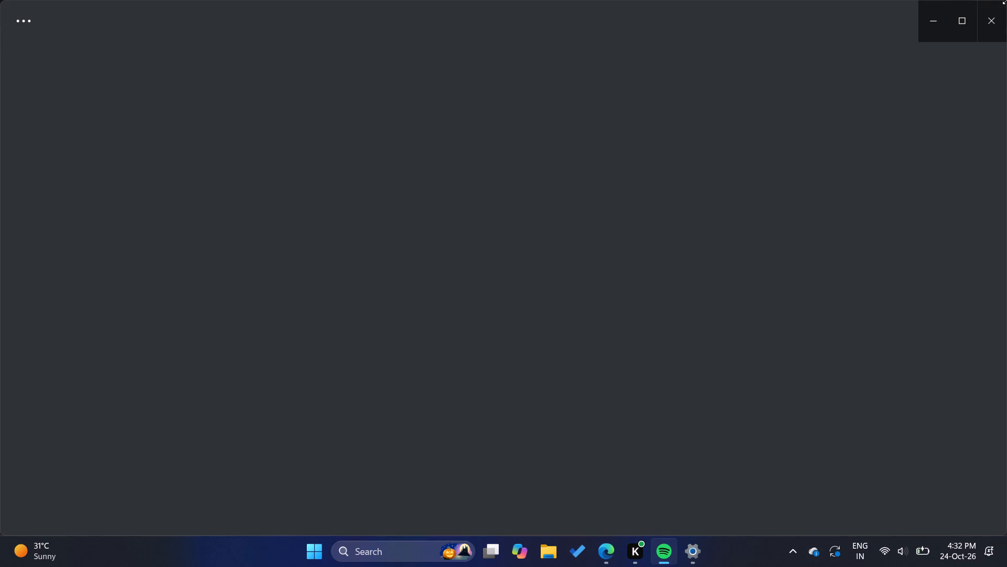
click(1001, 12)
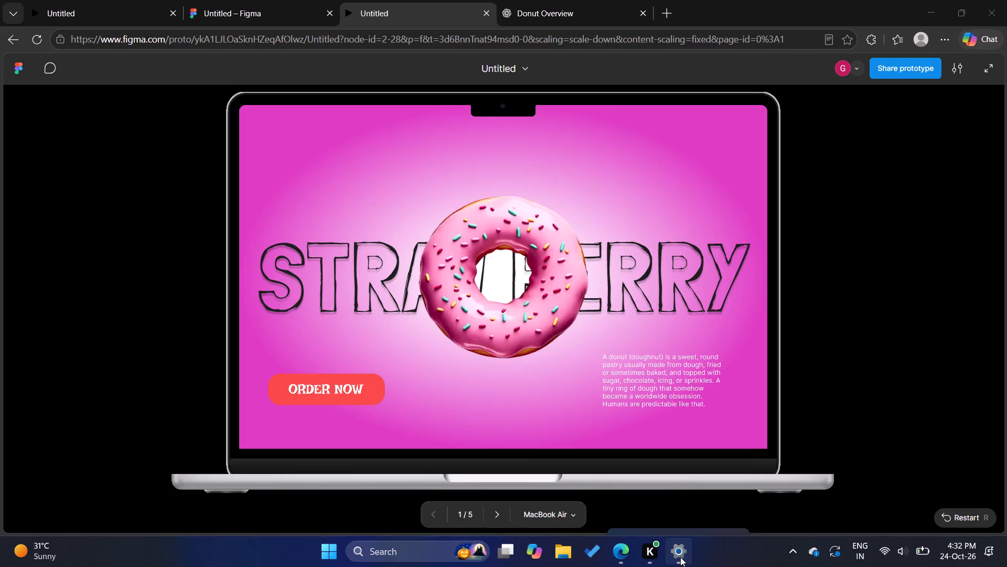
click(680, 557)
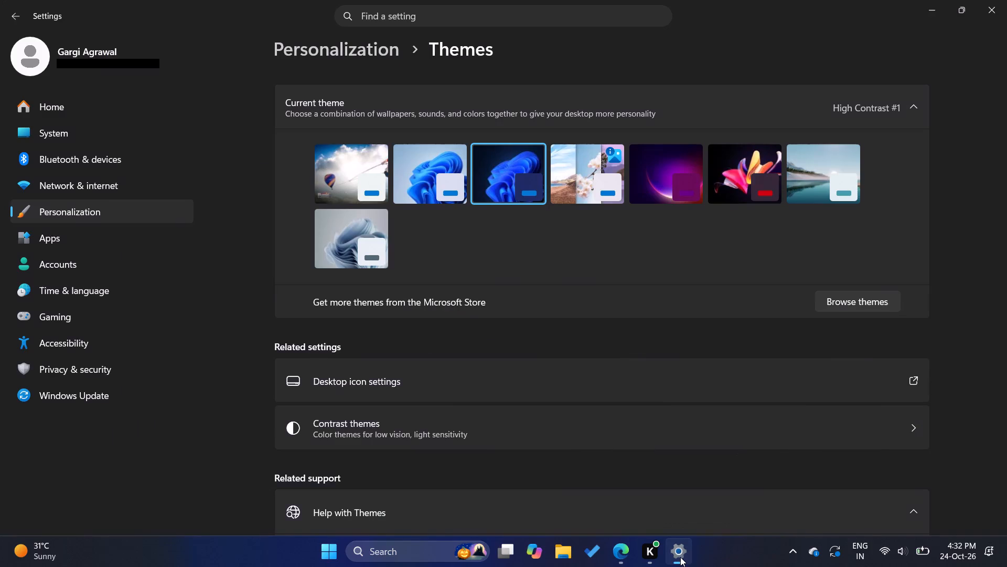
click(994, 5)
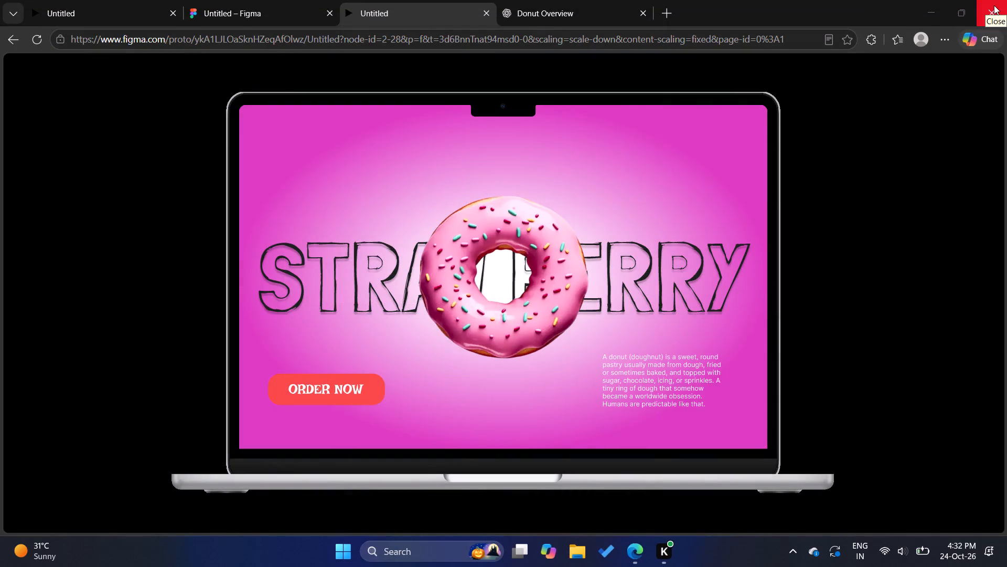
Play the prototype from the strawberry frame through all the flavour transitions back to strawberry, and return to the design file.
click(503, 271)
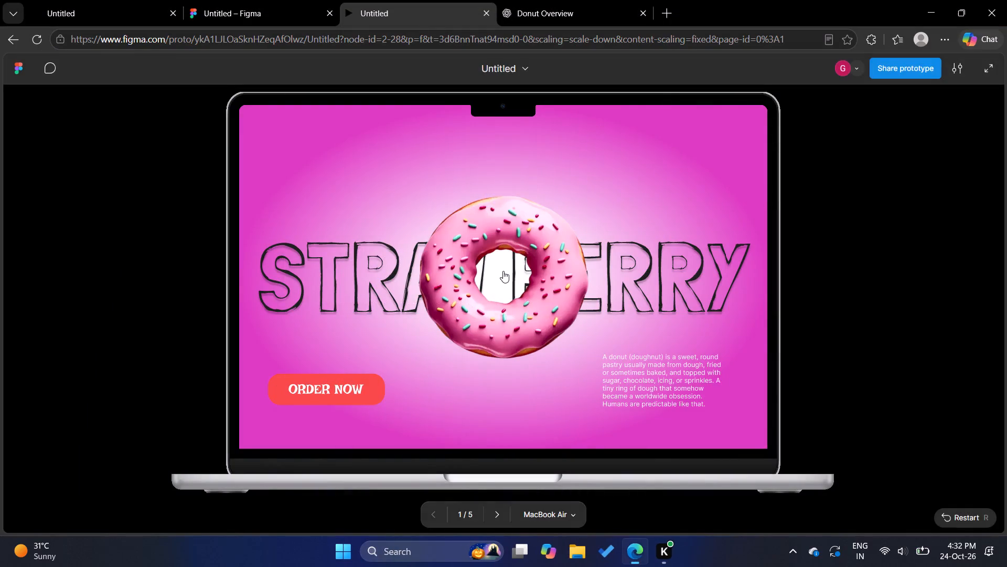
click(503, 271)
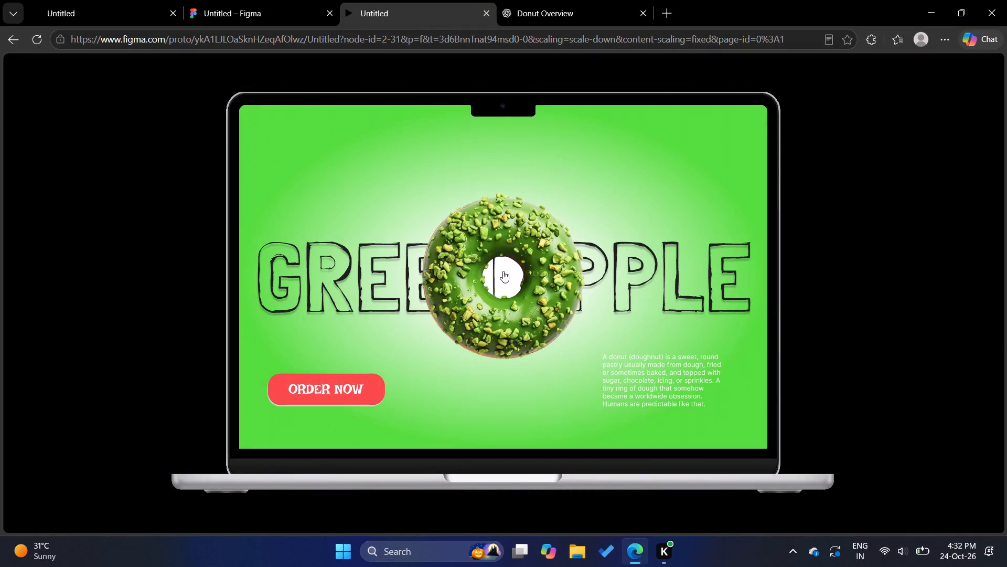
click(503, 271)
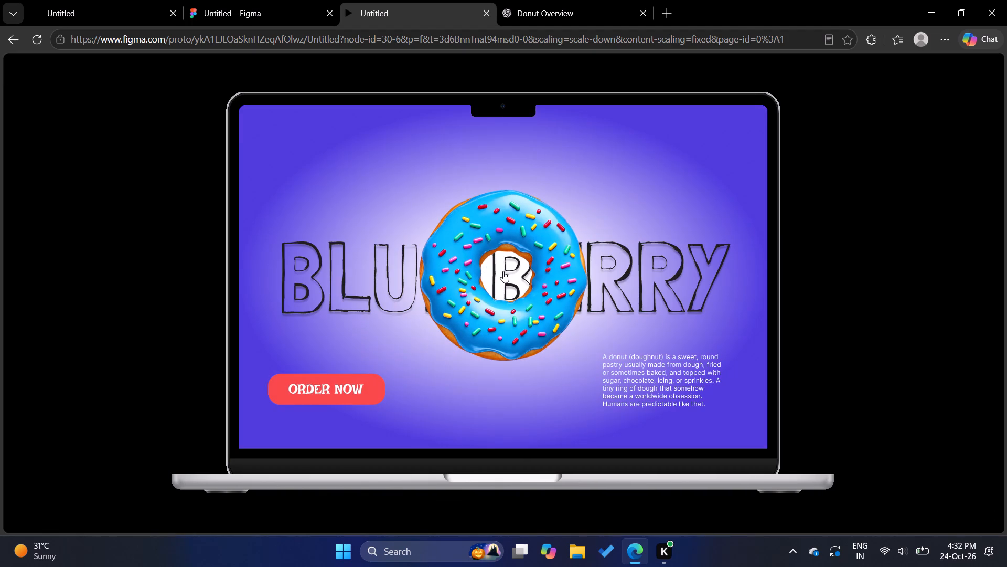
click(503, 271)
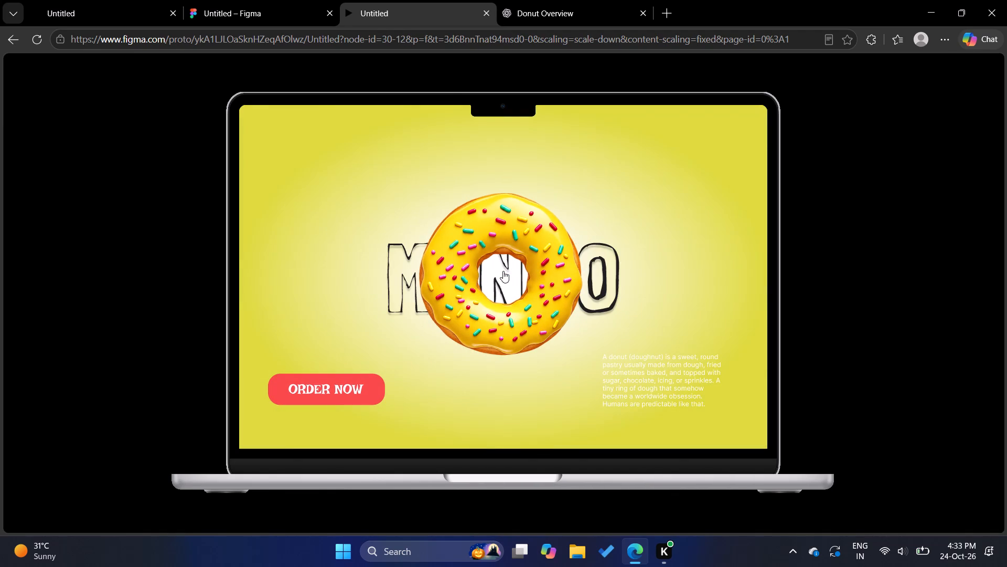
click(503, 271)
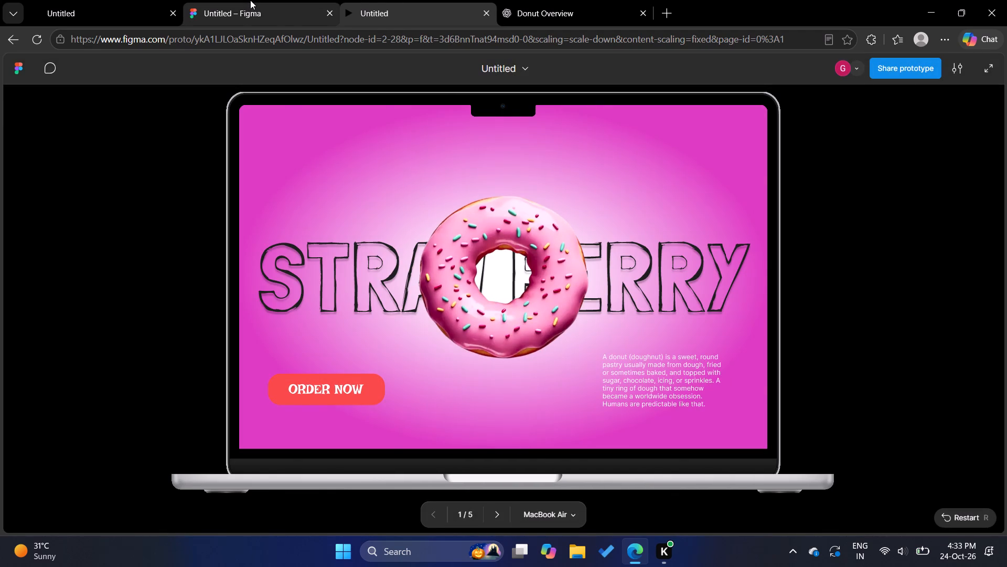
click(69, 4)
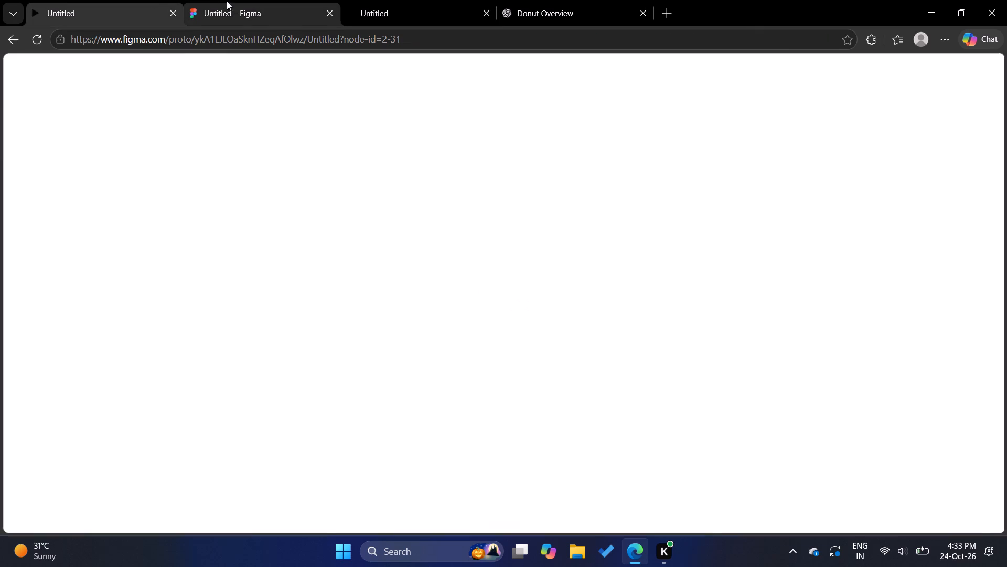
click(228, 2)
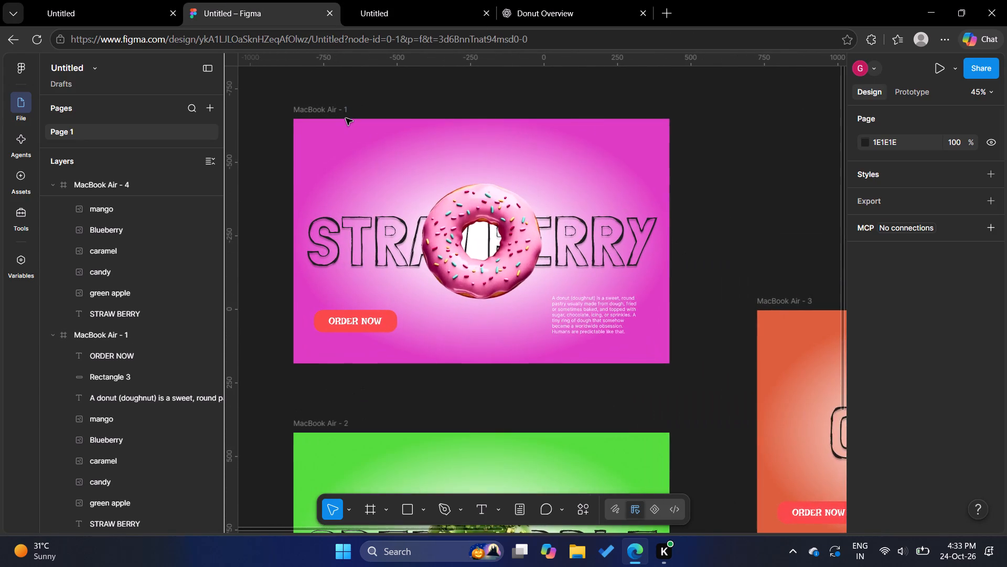
Duplicate the ORDER NOW text in the strawberry frame and place the copy in the frame's top-left corner at about X 21, Y 16.
scroll(346, 118, up, 1)
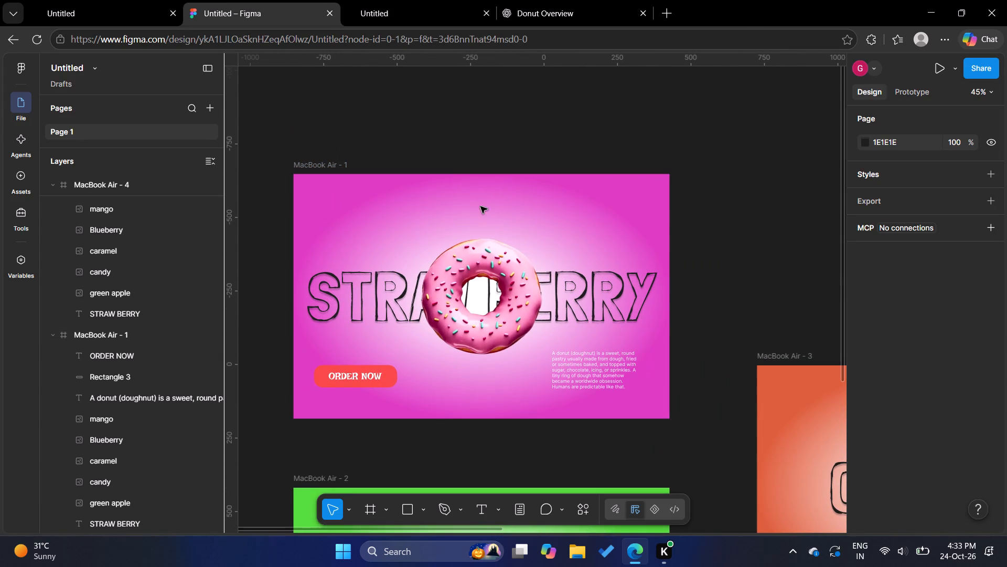
click(357, 373)
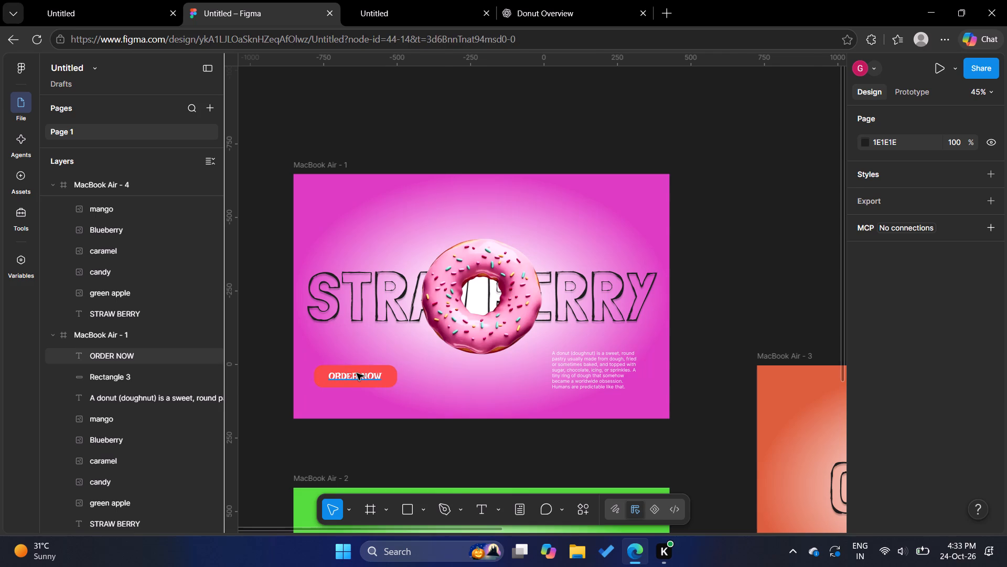
right_drag(357, 373, 343, 310)
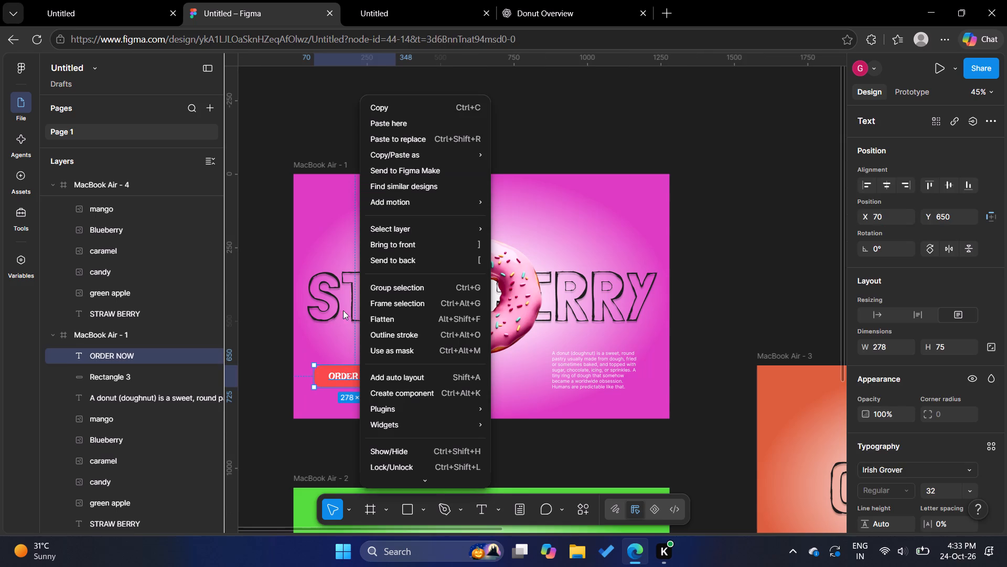
right_drag(343, 310, 335, 253)
click(267, 228)
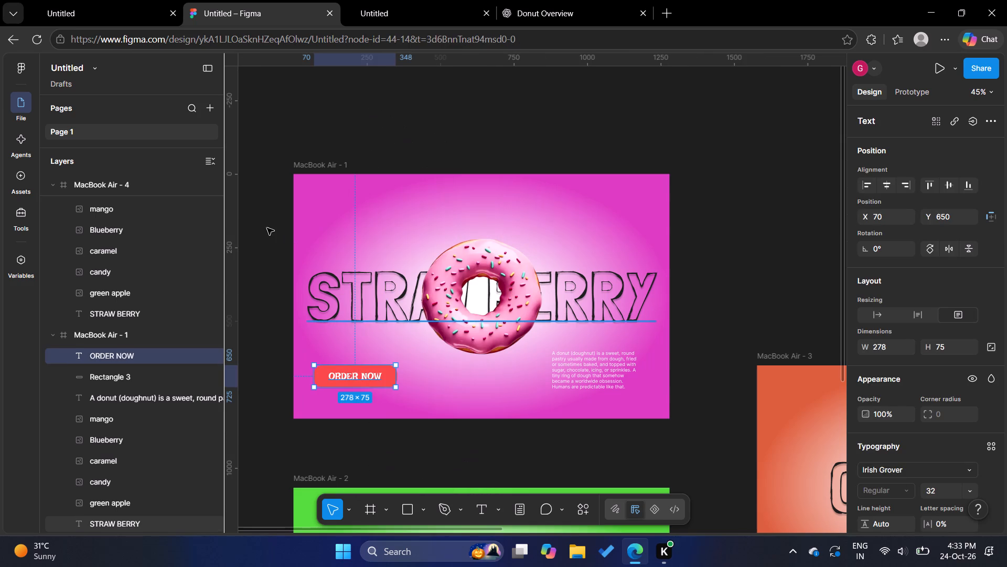
key(ctrl+d)
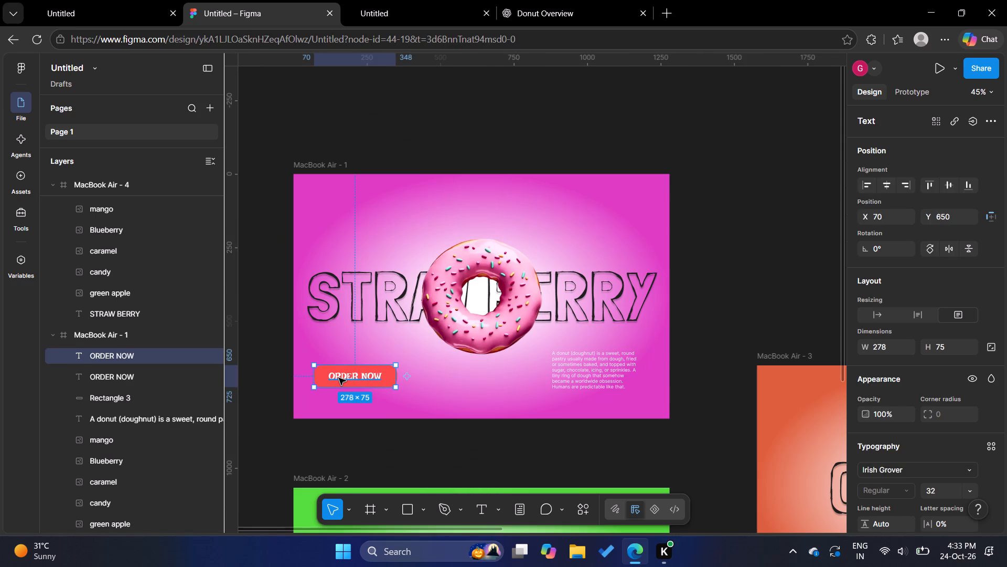
drag(339, 378, 326, 192)
Replace the wording of the duplicated text at the top of the strawberry frame with HOME.
double_click(326, 192)
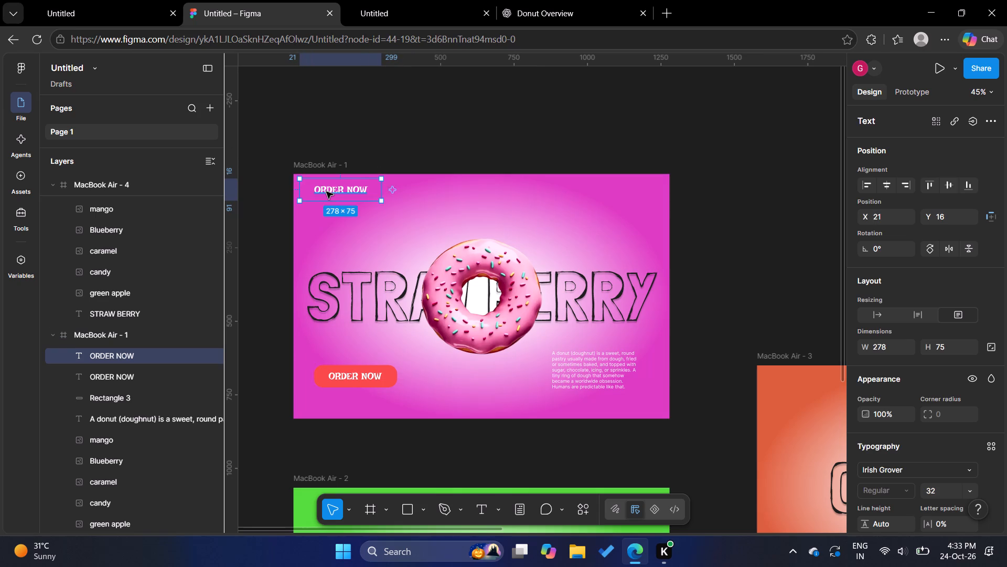
key(BackSpace)
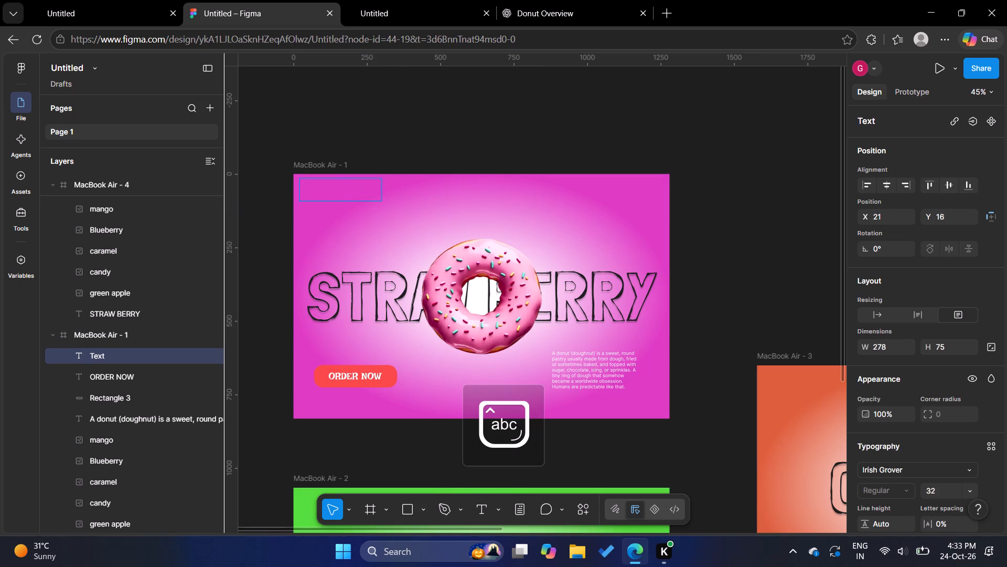
key(BackSpace)
text(HOME)
key(space)
key(space)
key(space)
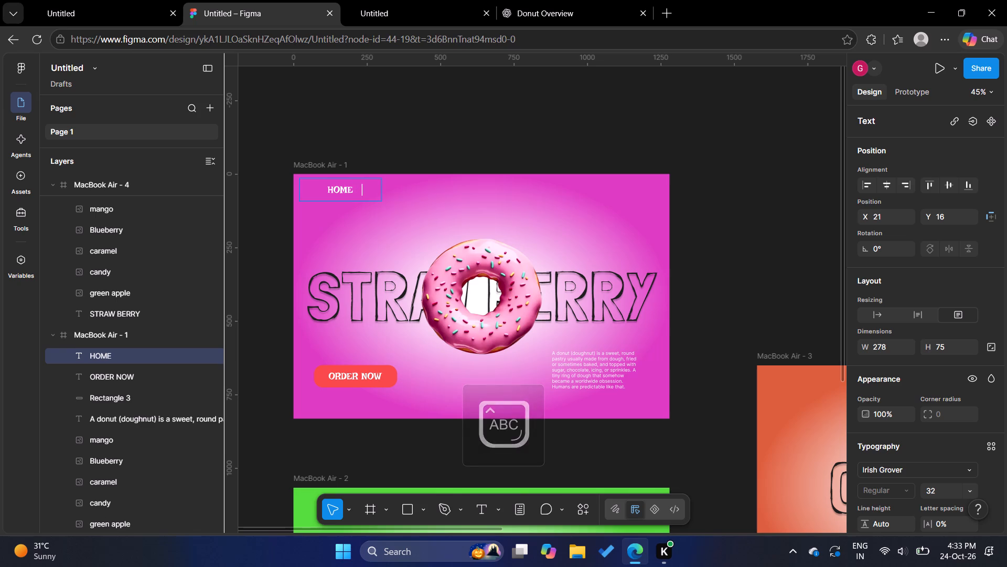
key(p)
key(BackSpace)
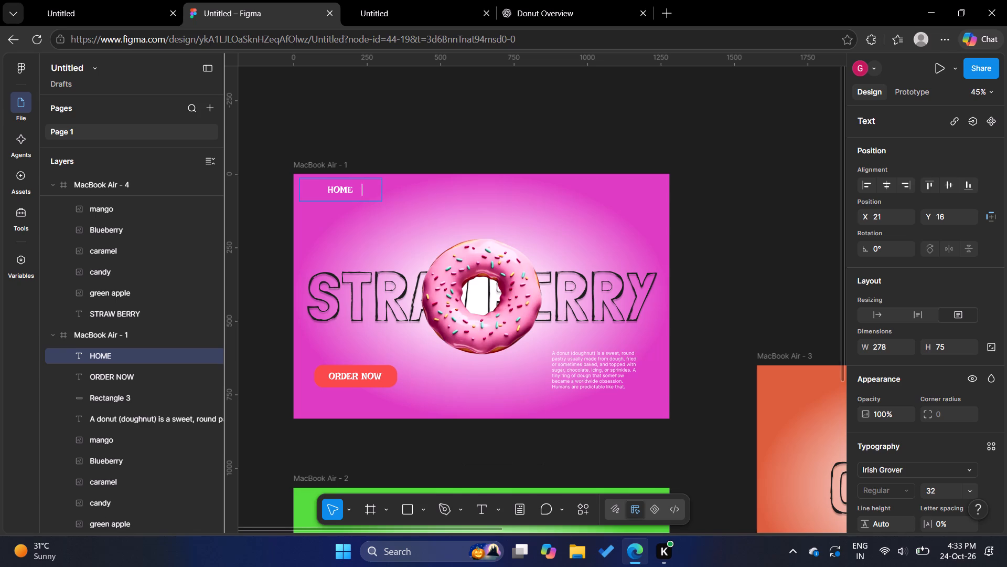
key(BackSpace)
key(BackSpace)
key(BackSpace)
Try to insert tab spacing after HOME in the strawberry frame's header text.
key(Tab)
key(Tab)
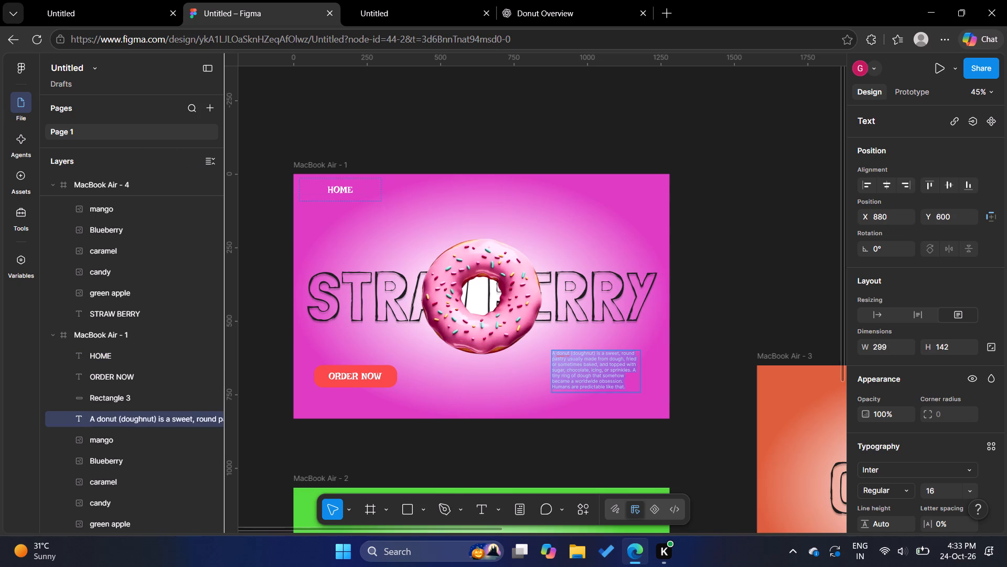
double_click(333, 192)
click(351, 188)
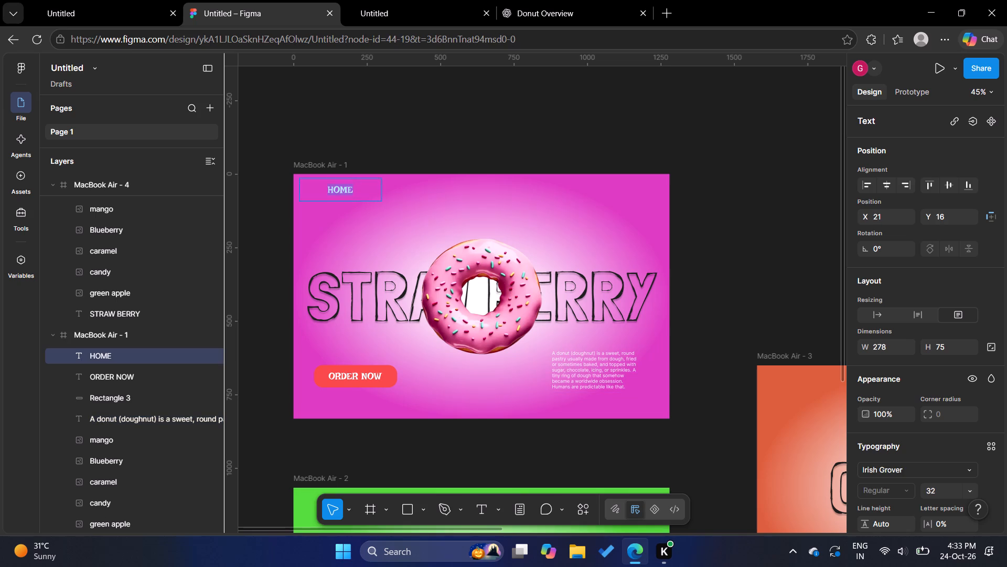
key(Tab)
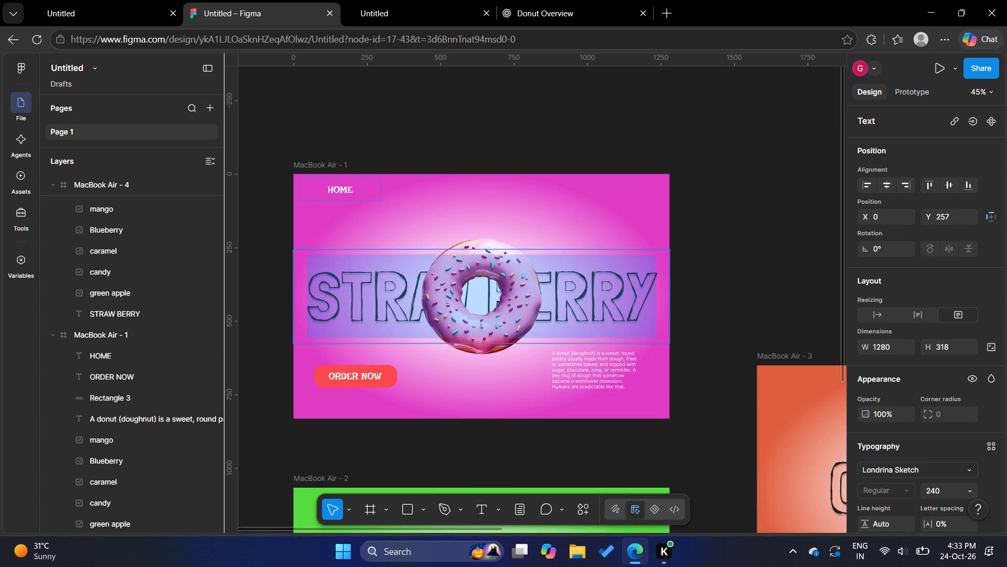
Add PRODUCTS after HOME in the header text, with five spaces before it and five after it.
click(354, 188)
key(space)
key(space)
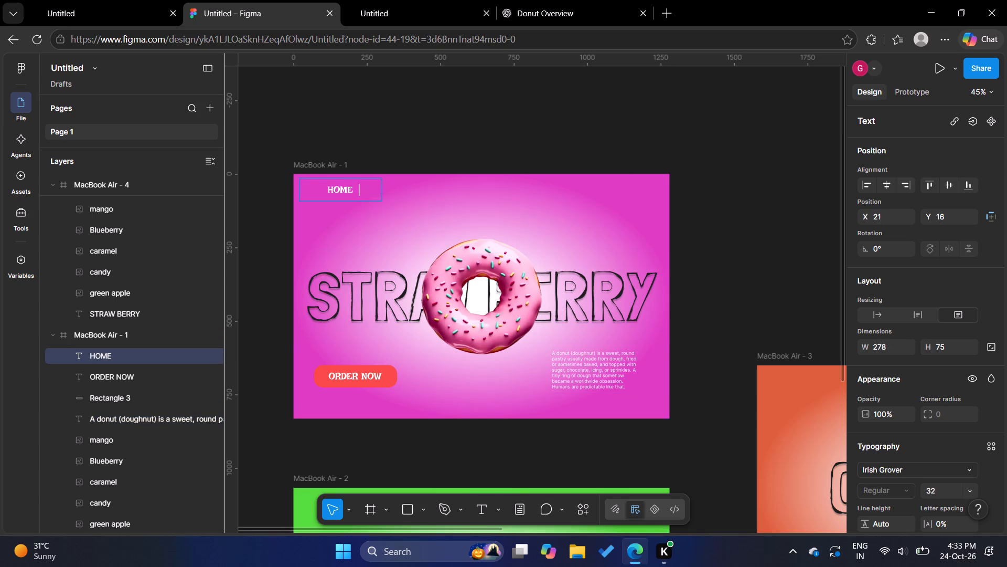
key(space)
key(space)
key(space)
text(PRO)
text(DUCTS)
key(space)
key(space)
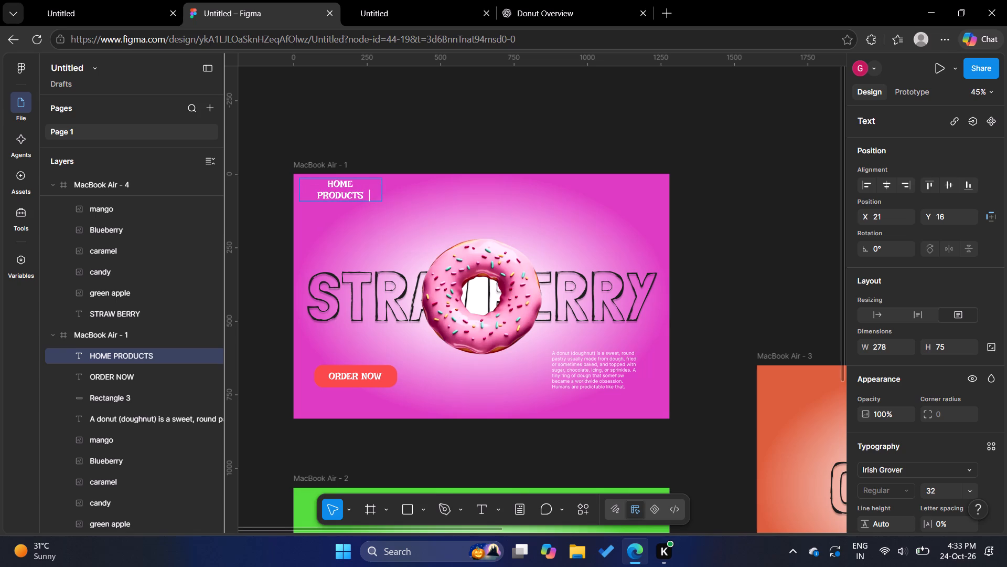
key(space)
key(space)
key(space)
click(402, 125)
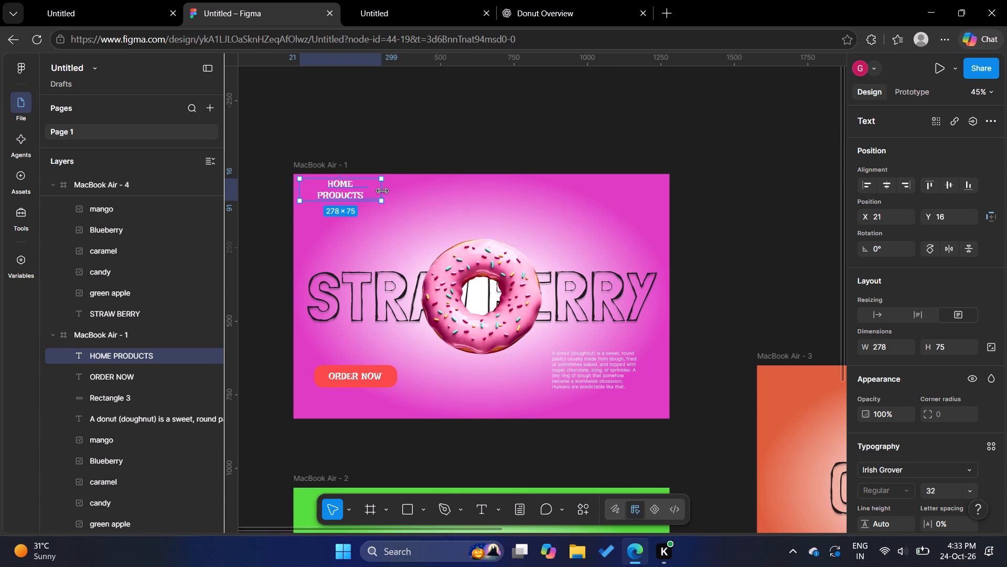
drag(382, 191, 466, 190)
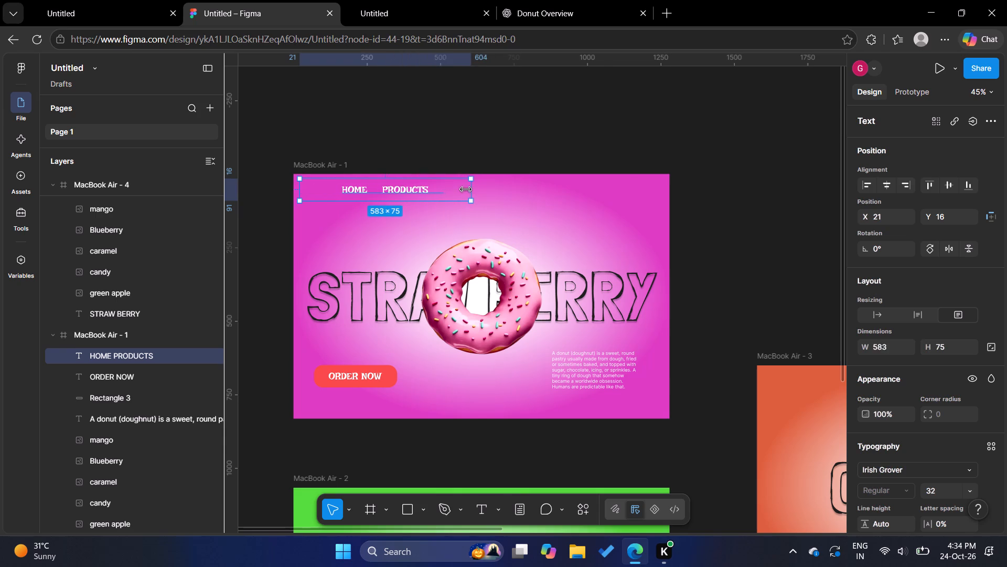
drag(466, 190, 587, 188)
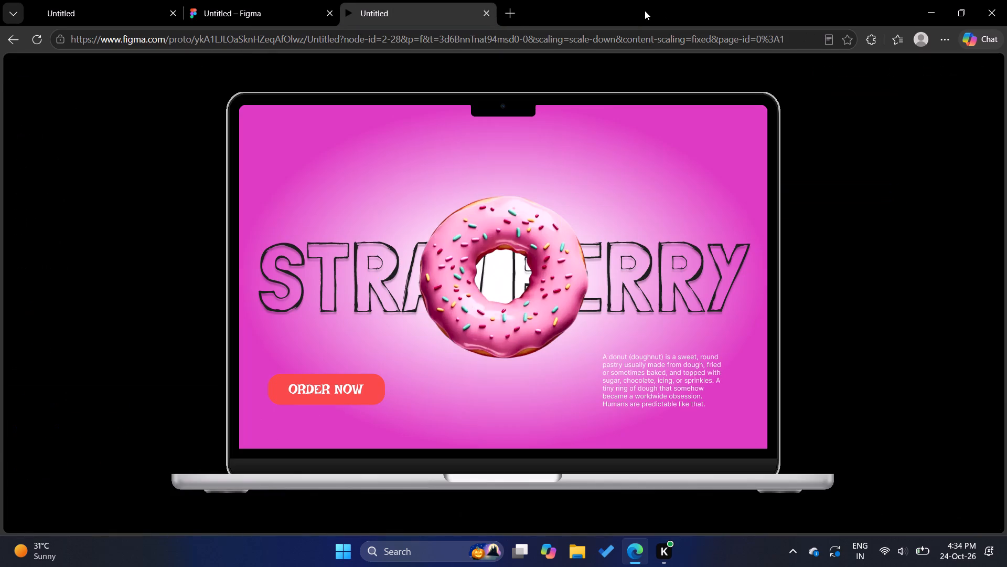
click(515, 15)
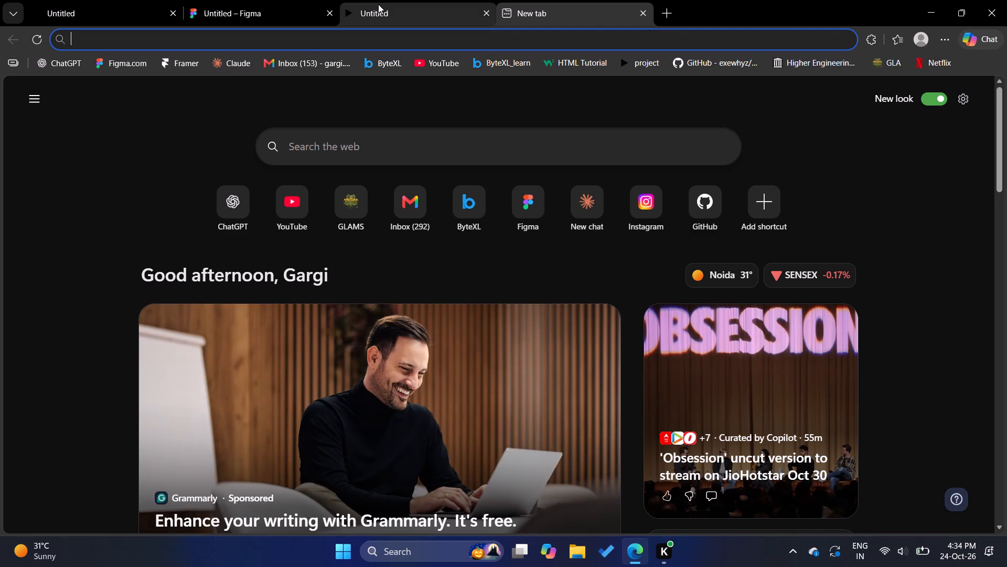
Preview the strawberry donut's transition in the running prototype, and return to the design file.
click(378, 4)
click(453, 247)
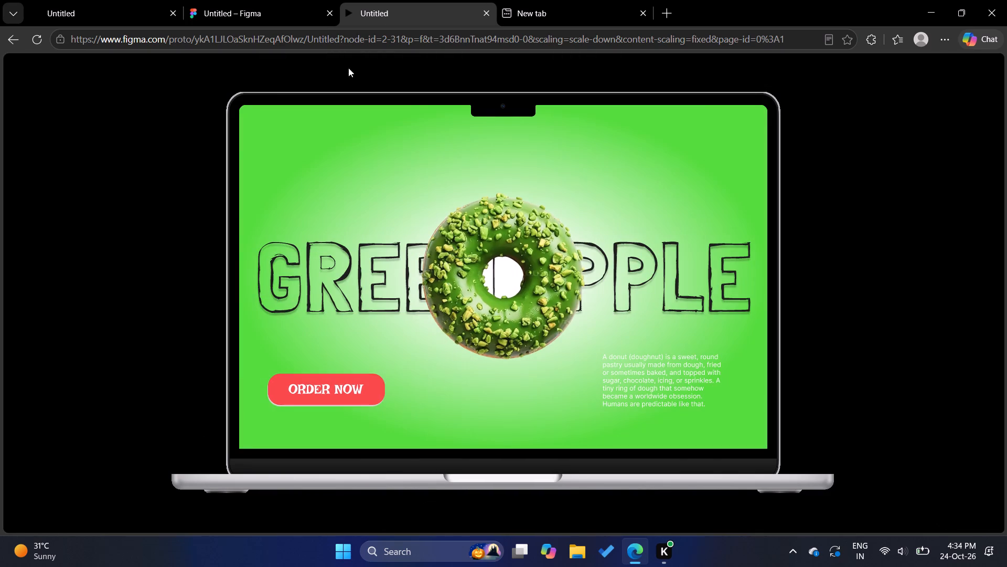
click(208, 1)
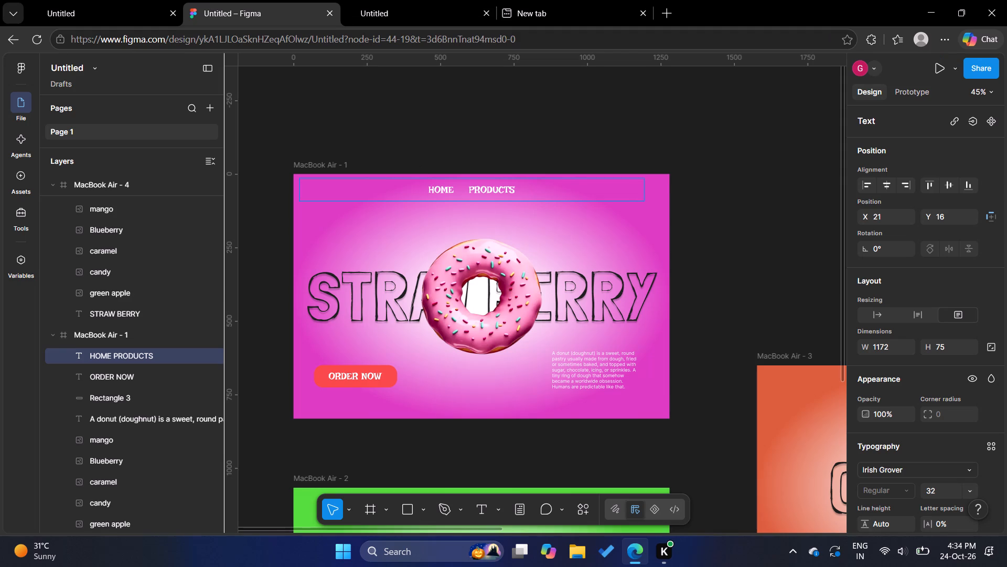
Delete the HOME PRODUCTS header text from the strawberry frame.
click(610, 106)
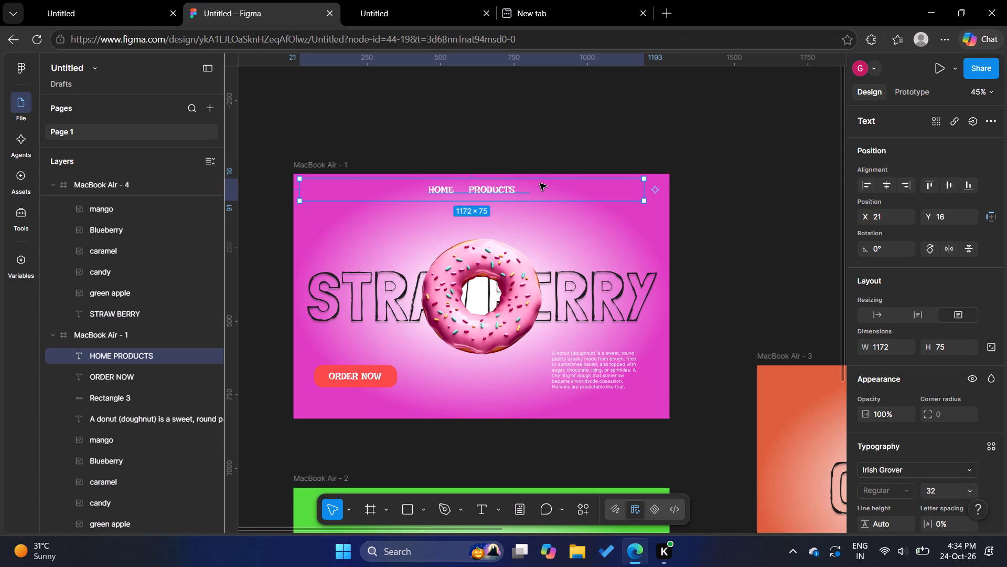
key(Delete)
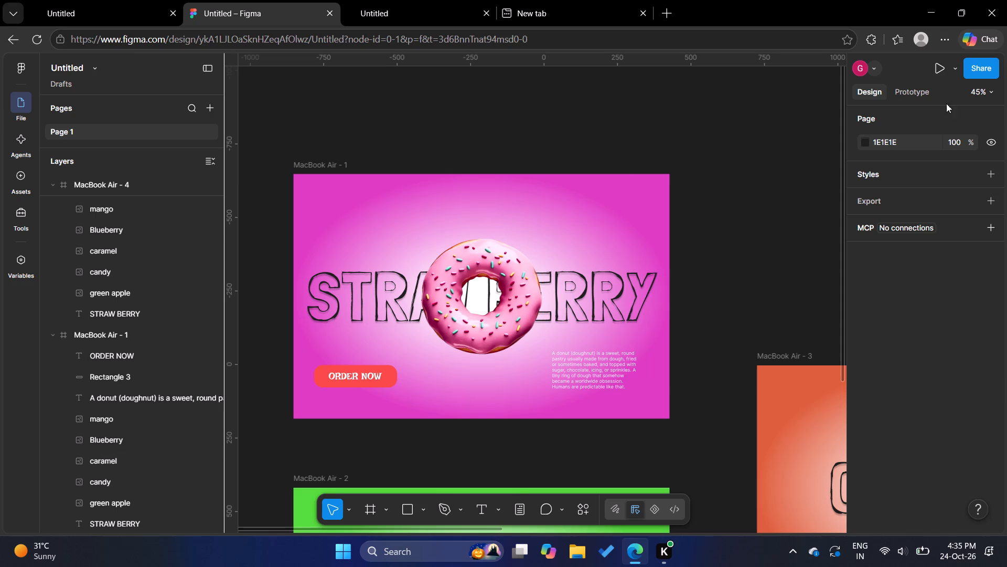
Review the prototype connections between the five flavour frames and the strawberry donut's interaction settings, then return to design mode.
click(921, 89)
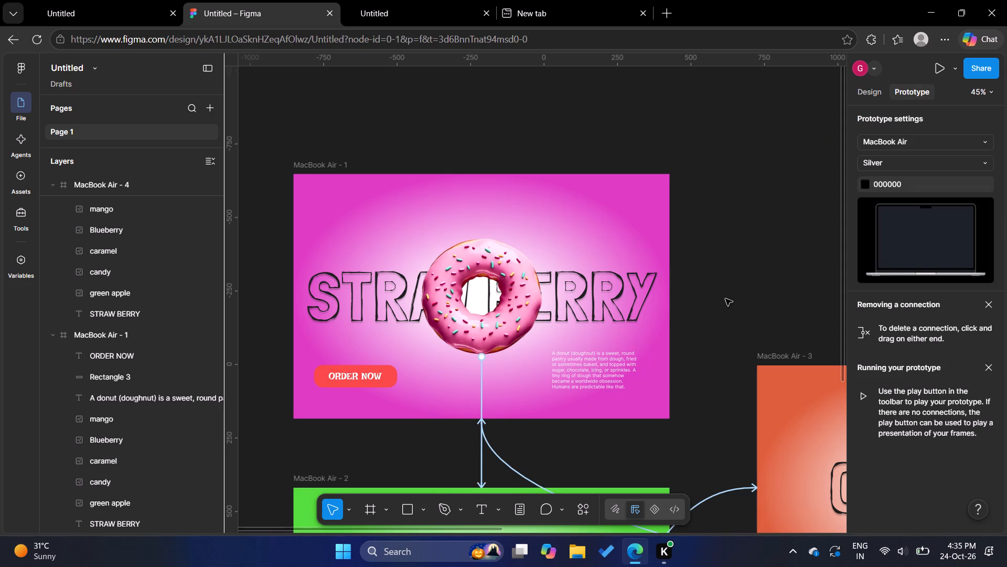
scroll(729, 278, down, 1)
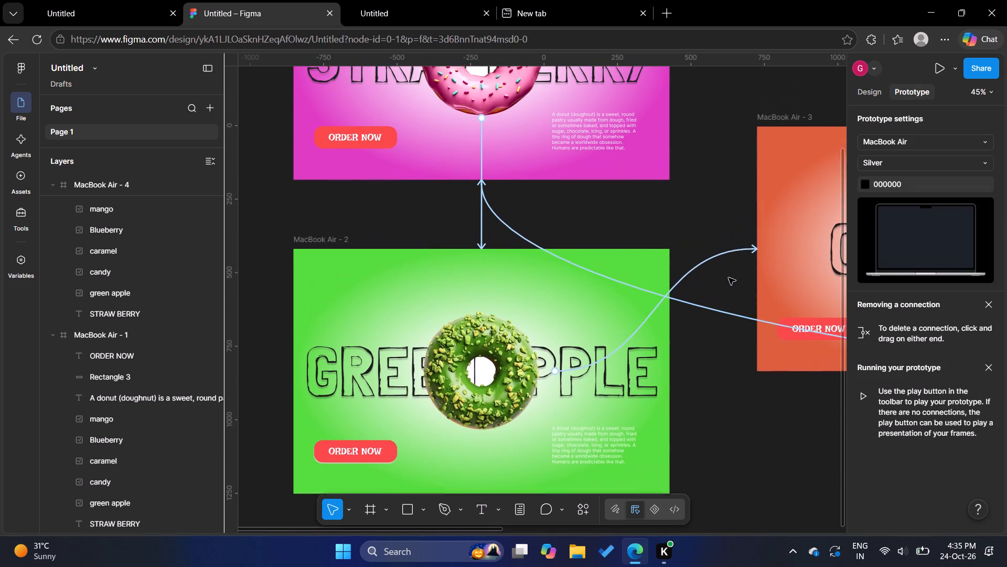
scroll(729, 278, down, 1)
scroll(729, 278, left, 2)
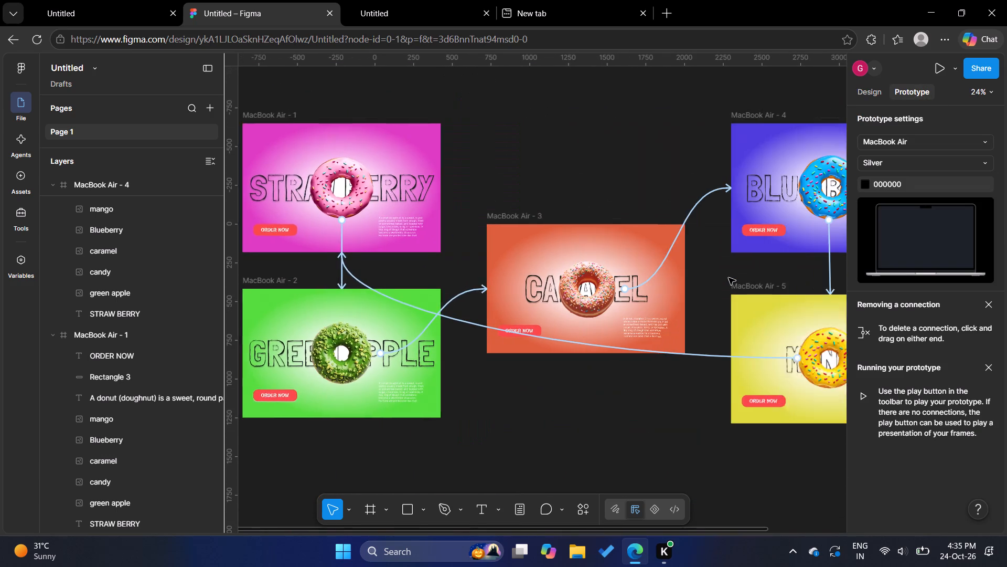
scroll(729, 278, left, 1)
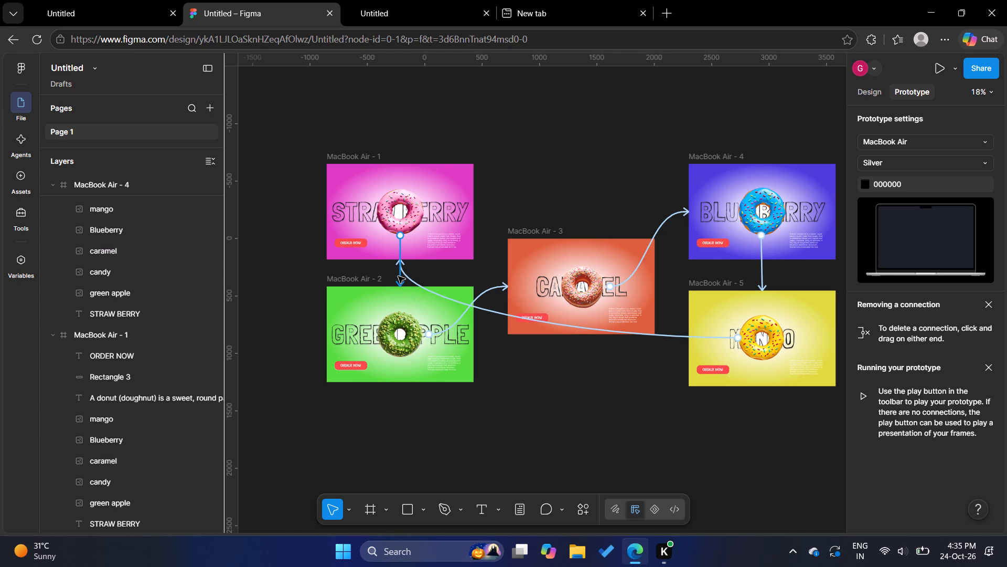
click(368, 107)
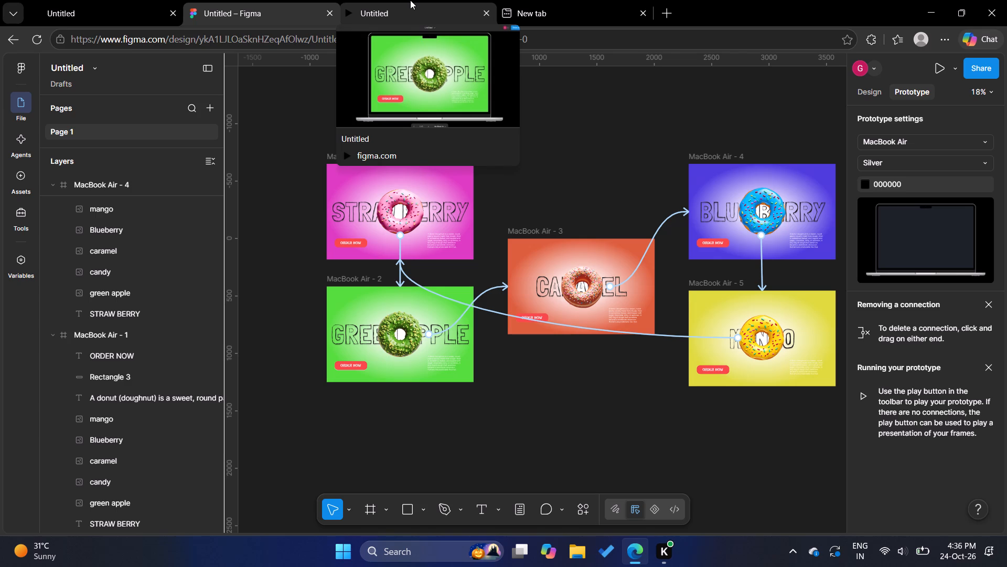
click(400, 281)
scroll(500, 411, down, 1)
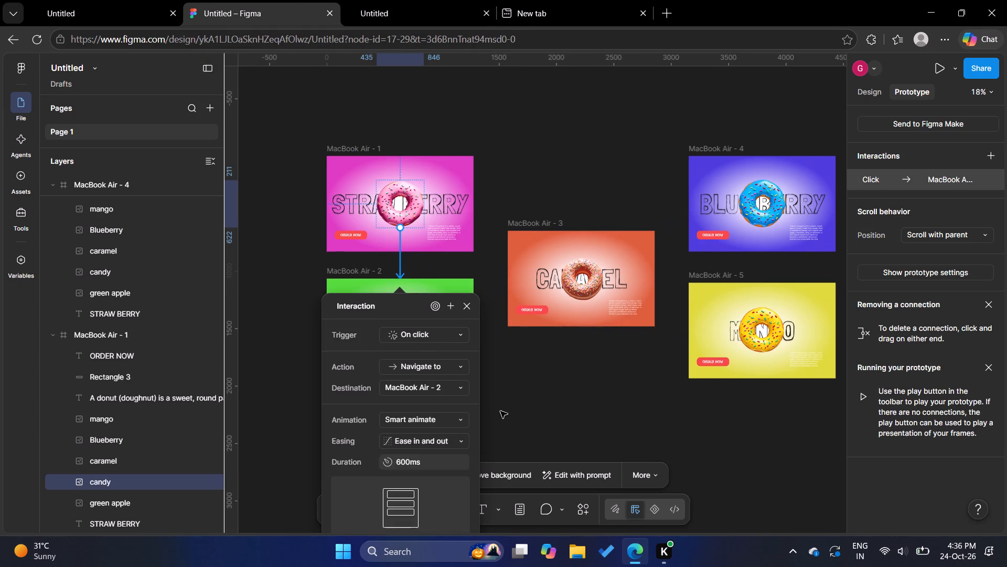
scroll(500, 411, down, 2)
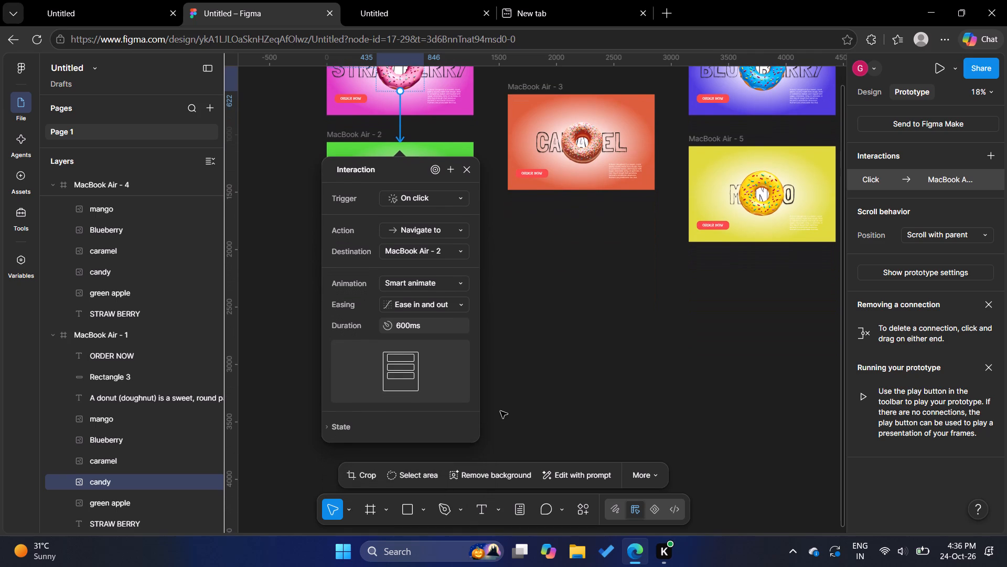
scroll(500, 411, down, 1)
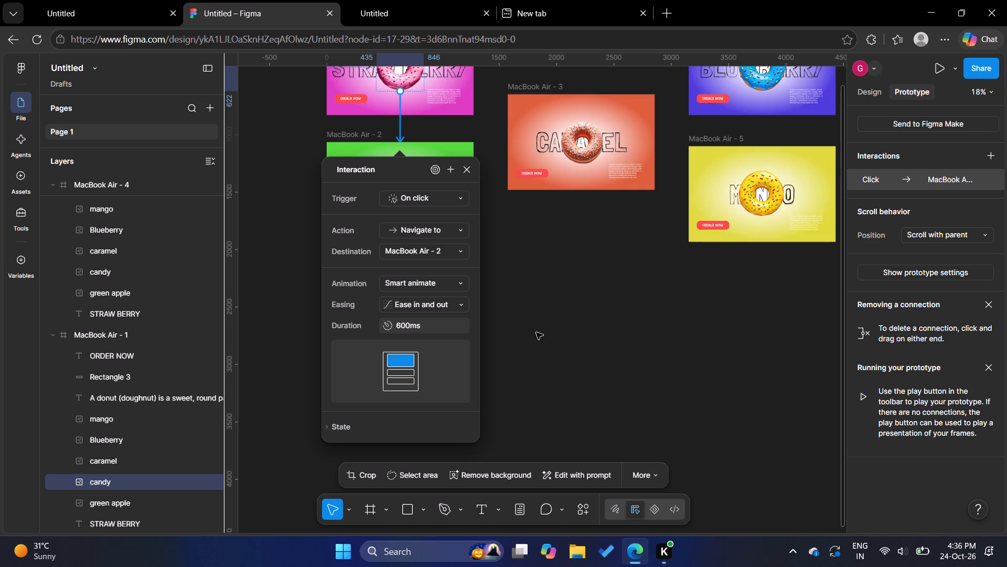
click(536, 332)
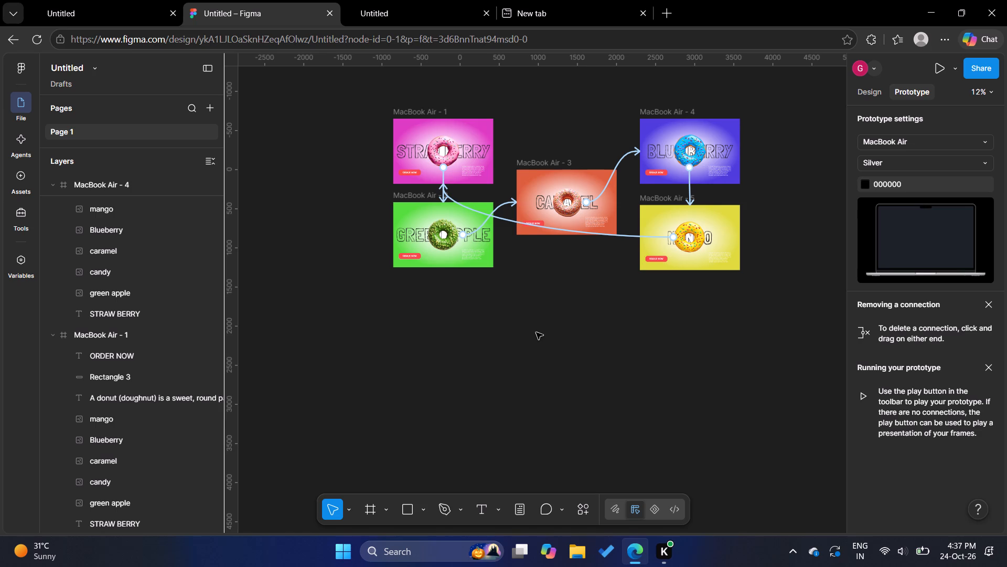
click(579, 336)
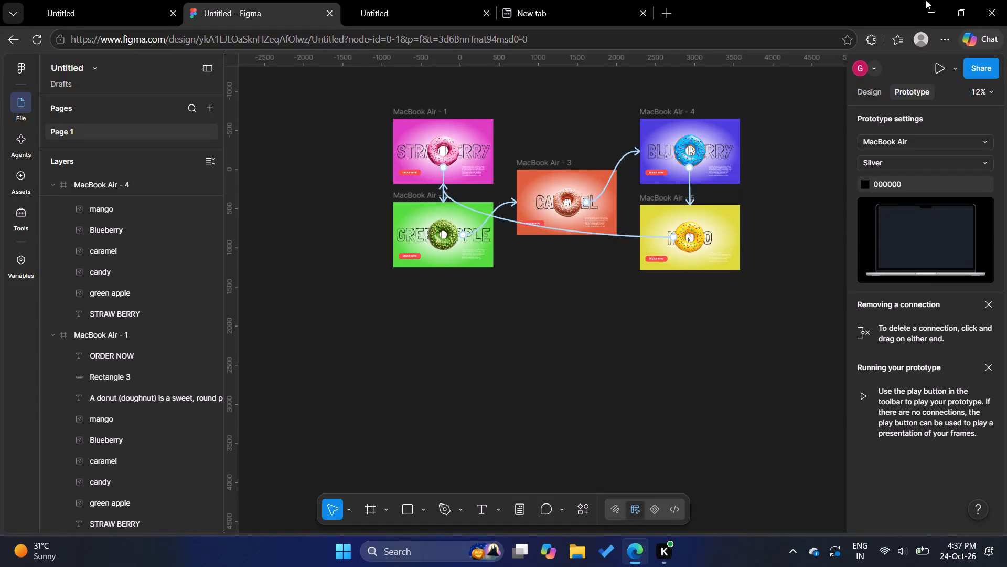
click(868, 92)
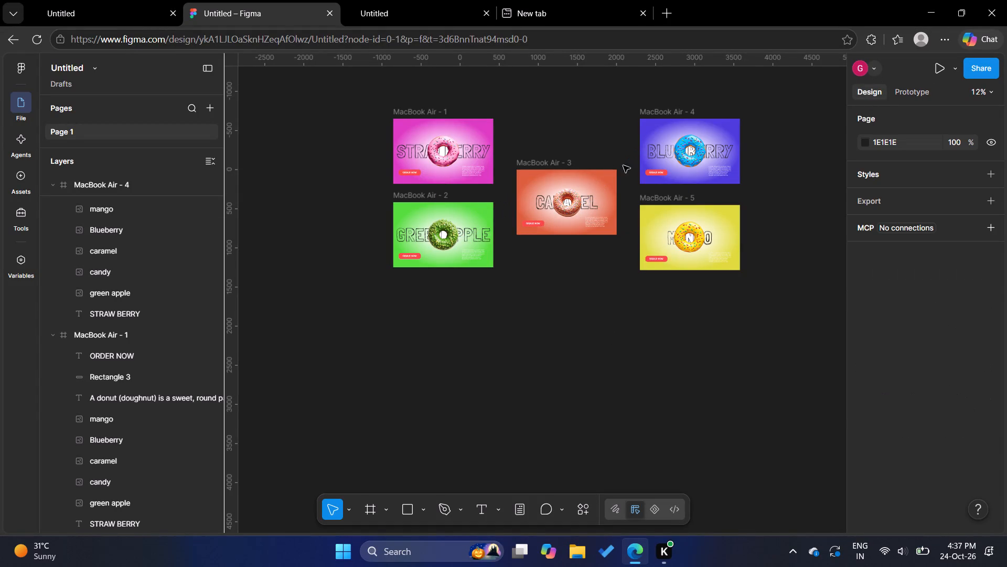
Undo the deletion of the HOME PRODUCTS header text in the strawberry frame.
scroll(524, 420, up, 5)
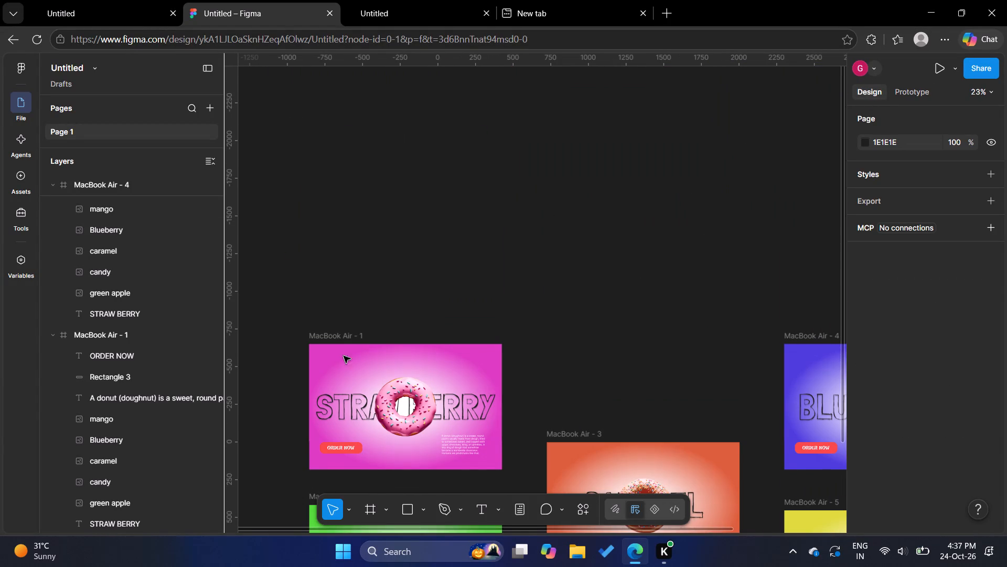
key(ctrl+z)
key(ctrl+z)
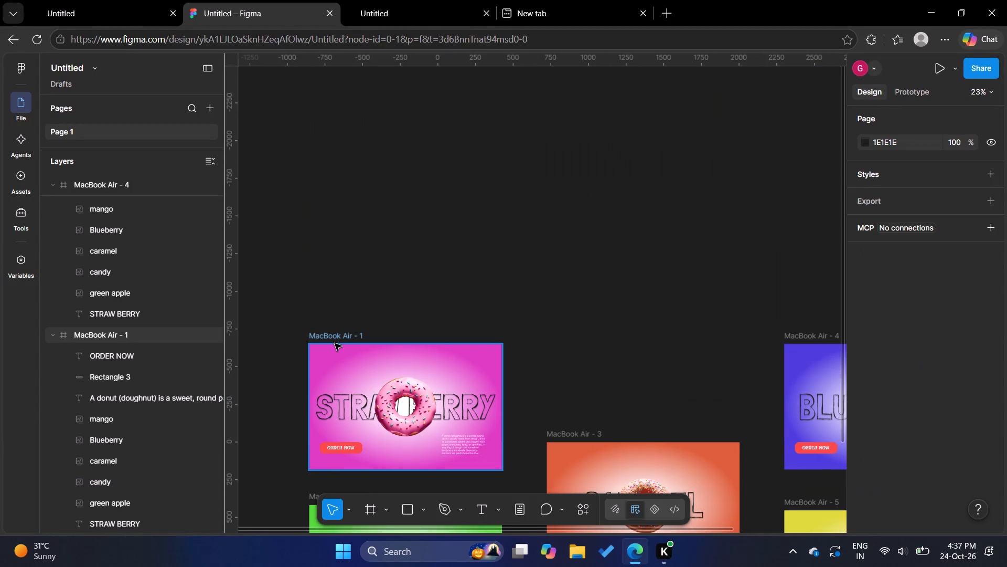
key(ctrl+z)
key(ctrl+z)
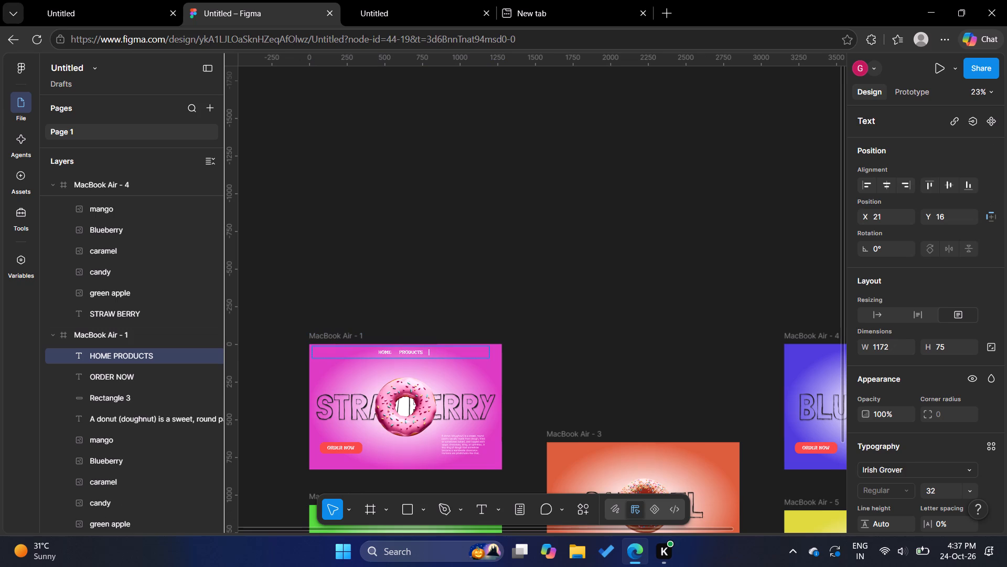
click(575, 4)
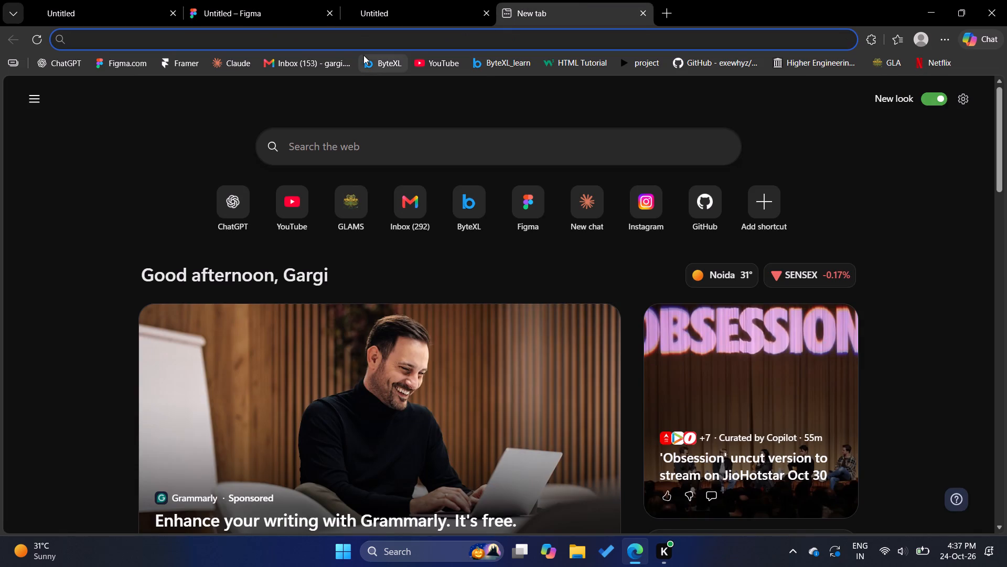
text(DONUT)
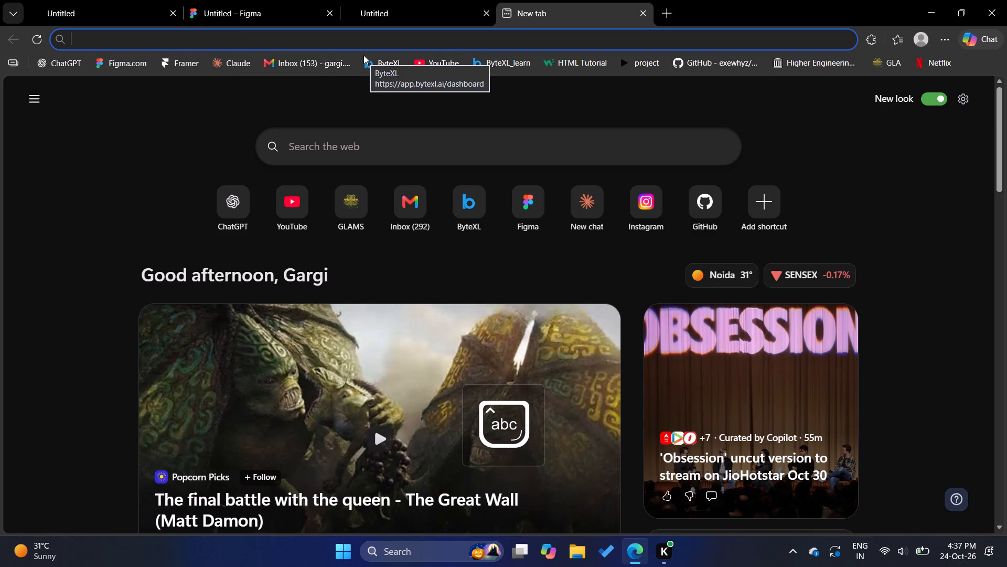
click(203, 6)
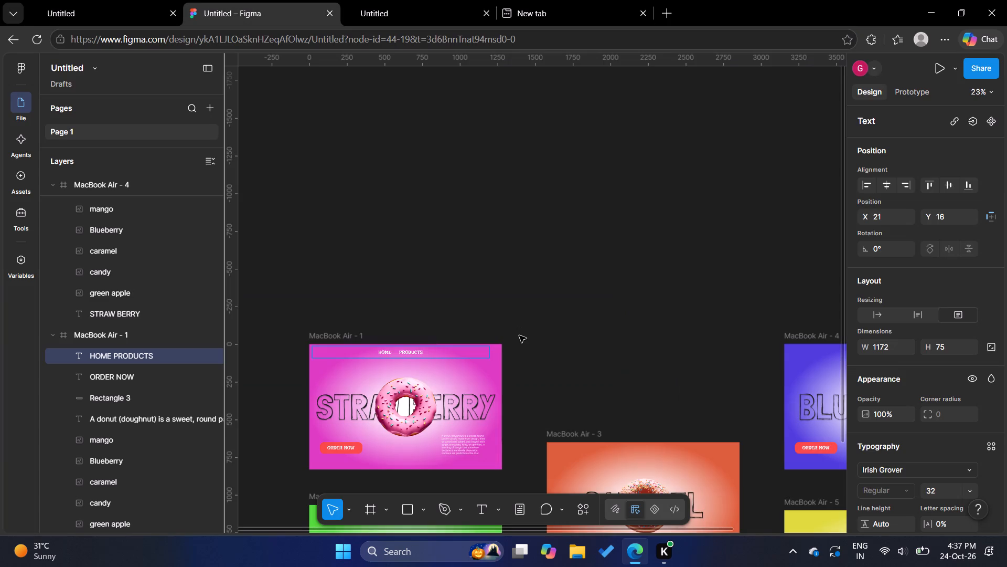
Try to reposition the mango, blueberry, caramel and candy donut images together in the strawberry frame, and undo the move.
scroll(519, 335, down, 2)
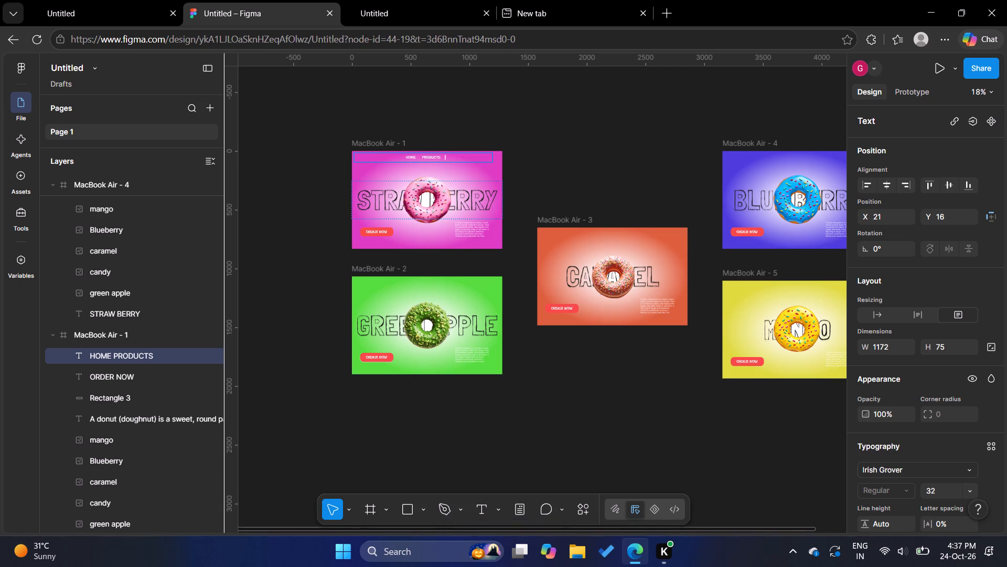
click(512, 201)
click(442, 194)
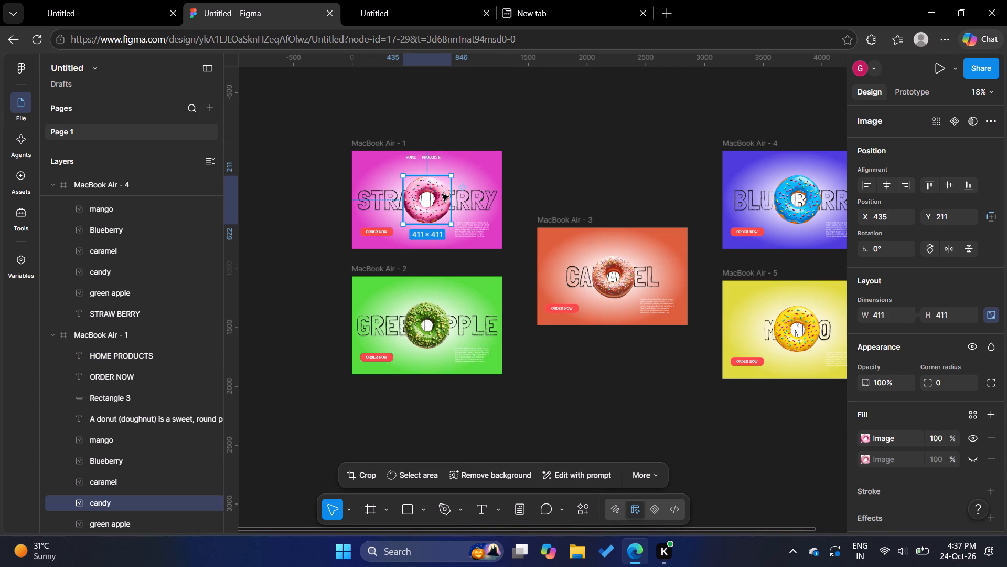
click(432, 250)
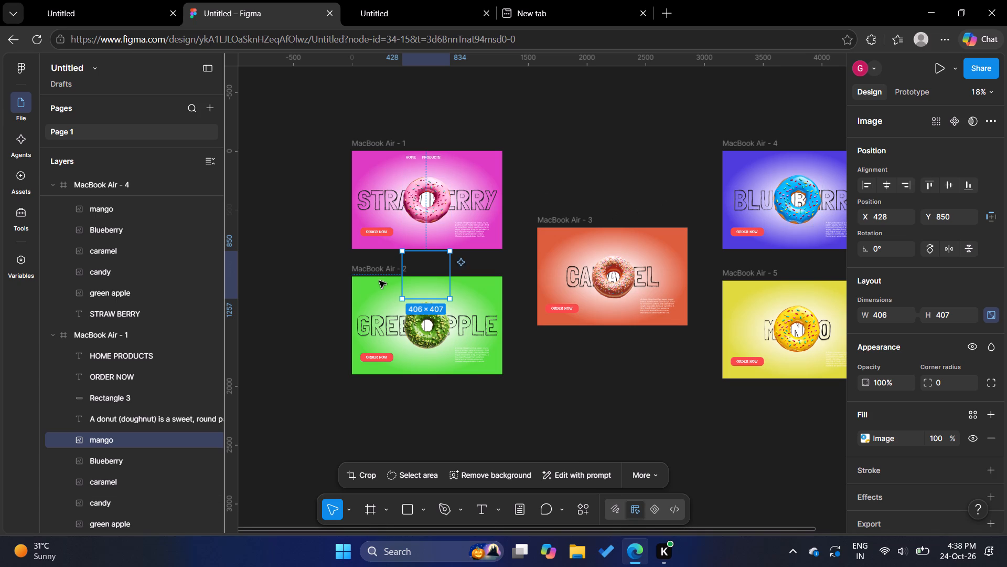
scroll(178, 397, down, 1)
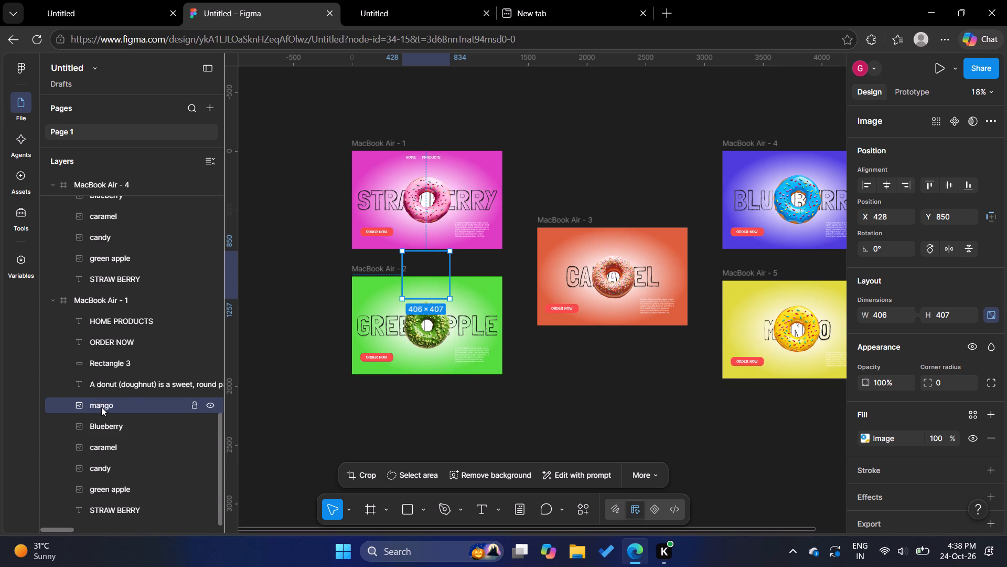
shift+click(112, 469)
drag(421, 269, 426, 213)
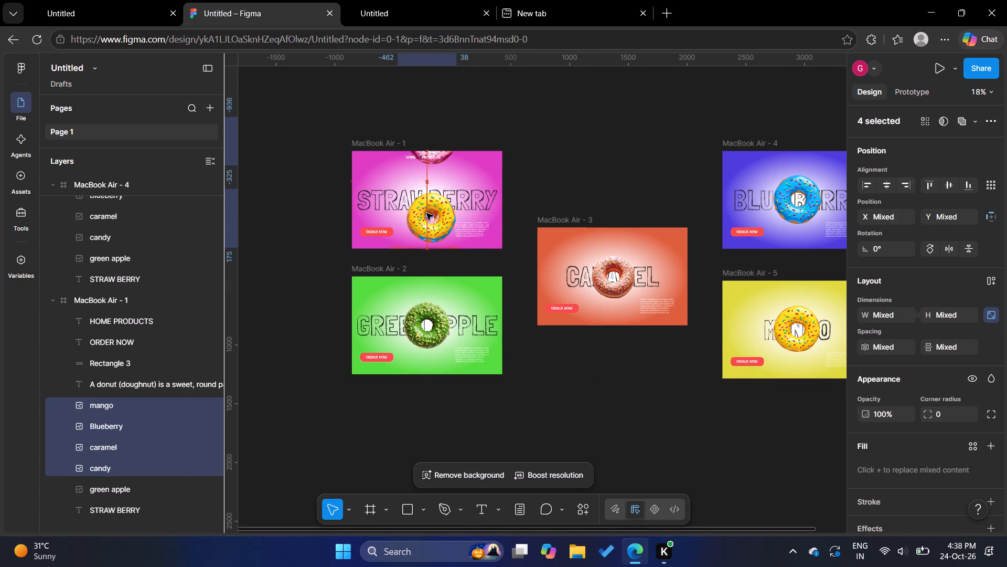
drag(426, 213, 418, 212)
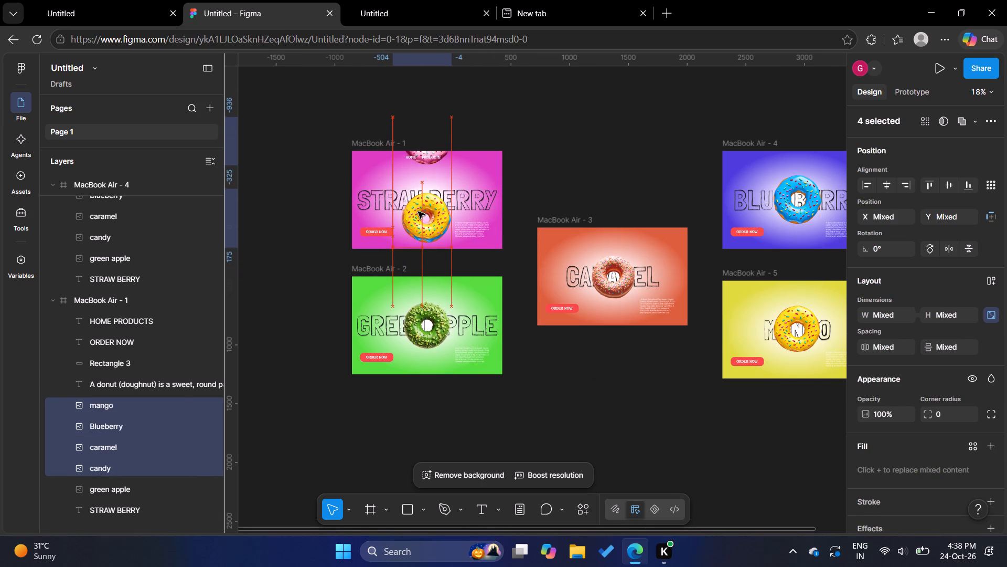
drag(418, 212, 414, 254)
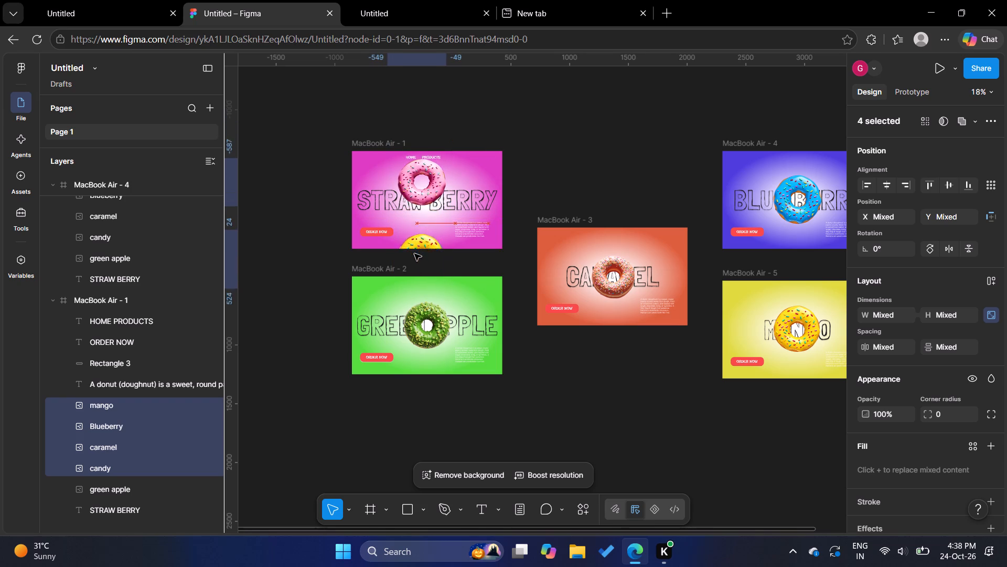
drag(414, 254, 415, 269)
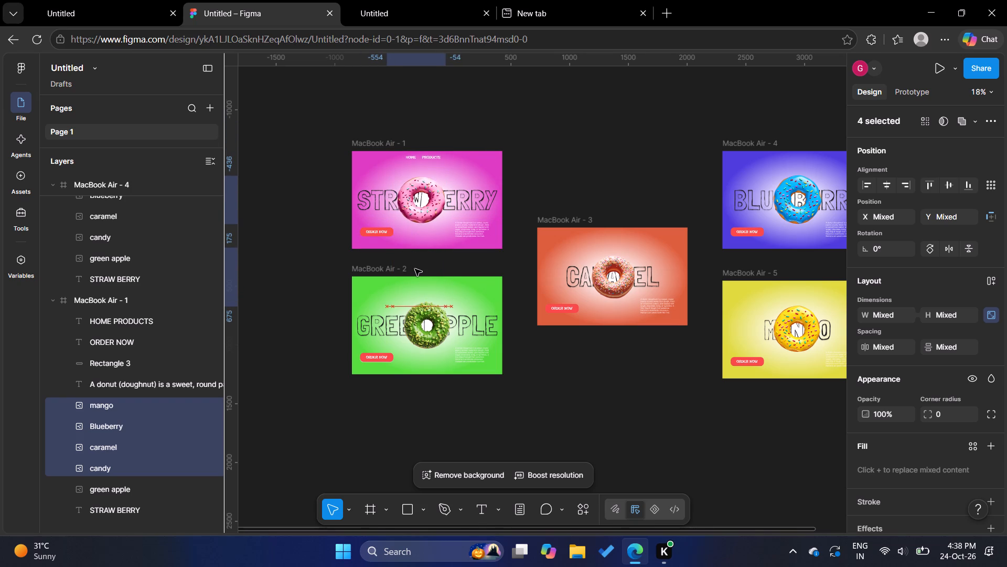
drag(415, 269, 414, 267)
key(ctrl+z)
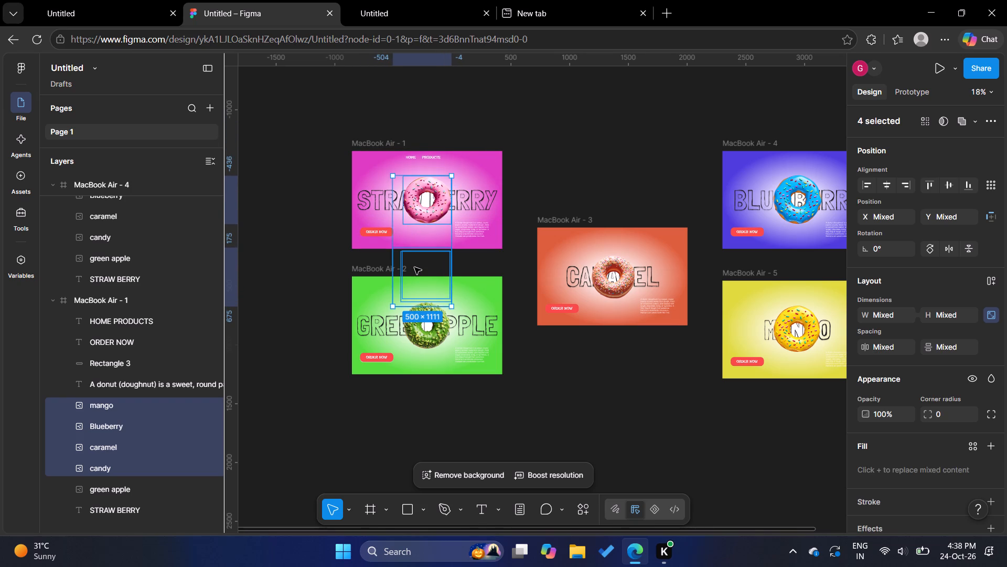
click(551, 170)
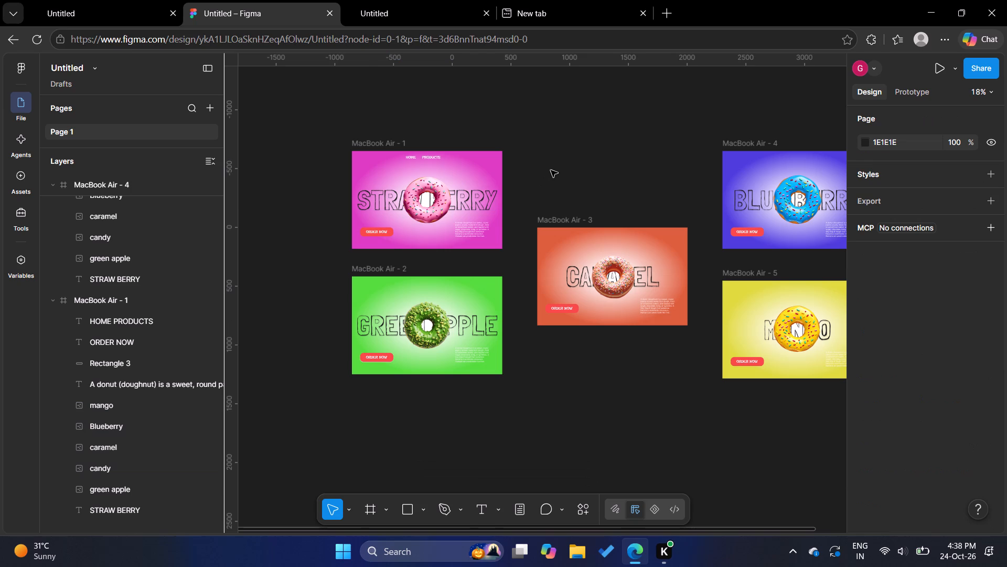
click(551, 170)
Delete the HOME PRODUCTS header text from the strawberry frame.
click(413, 155)
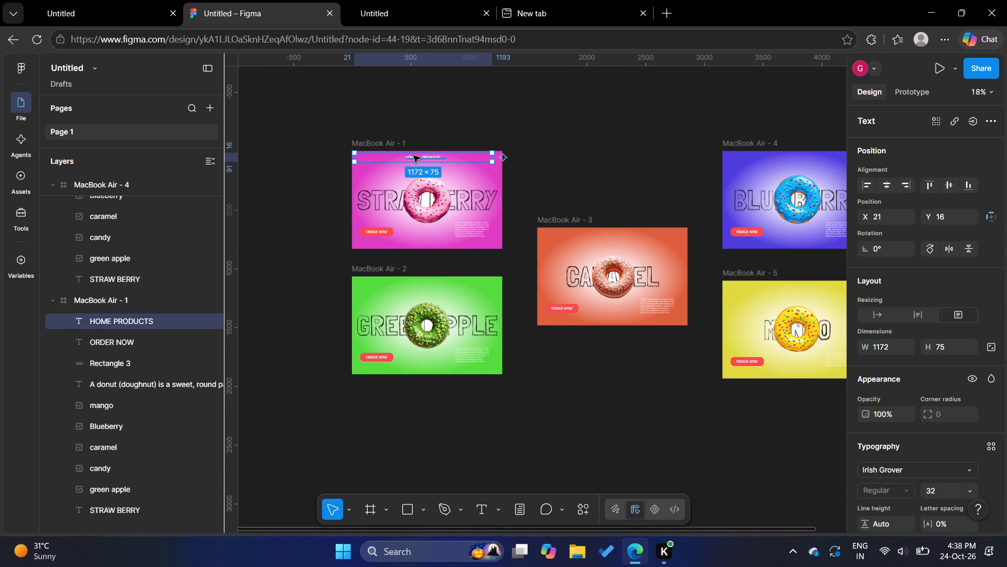
click(413, 155)
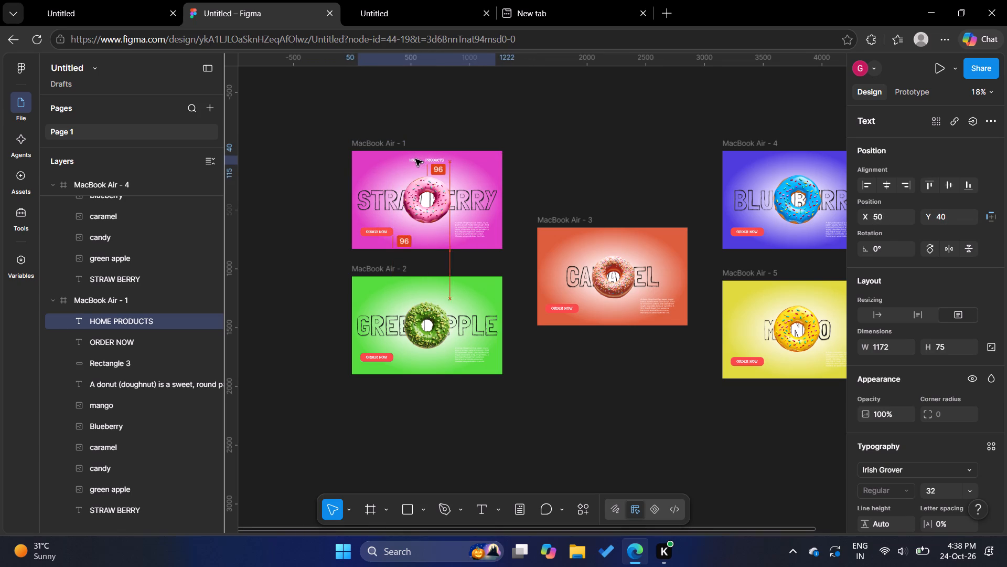
key(Delete)
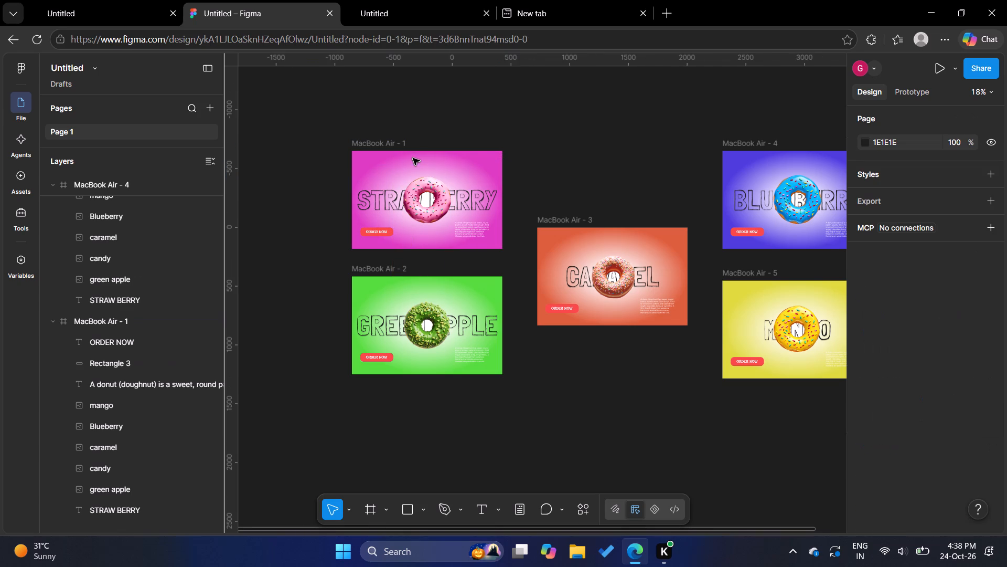
click(600, 132)
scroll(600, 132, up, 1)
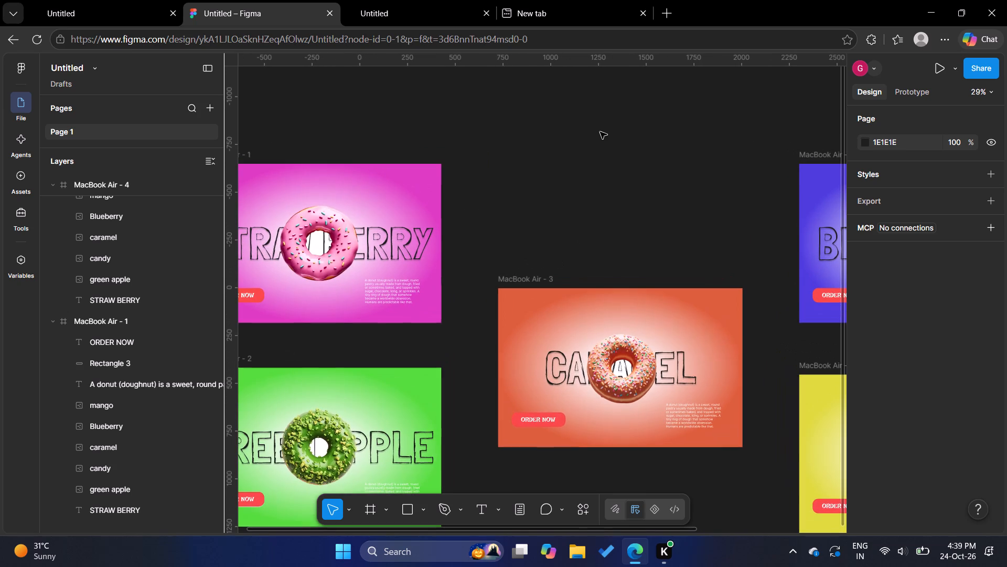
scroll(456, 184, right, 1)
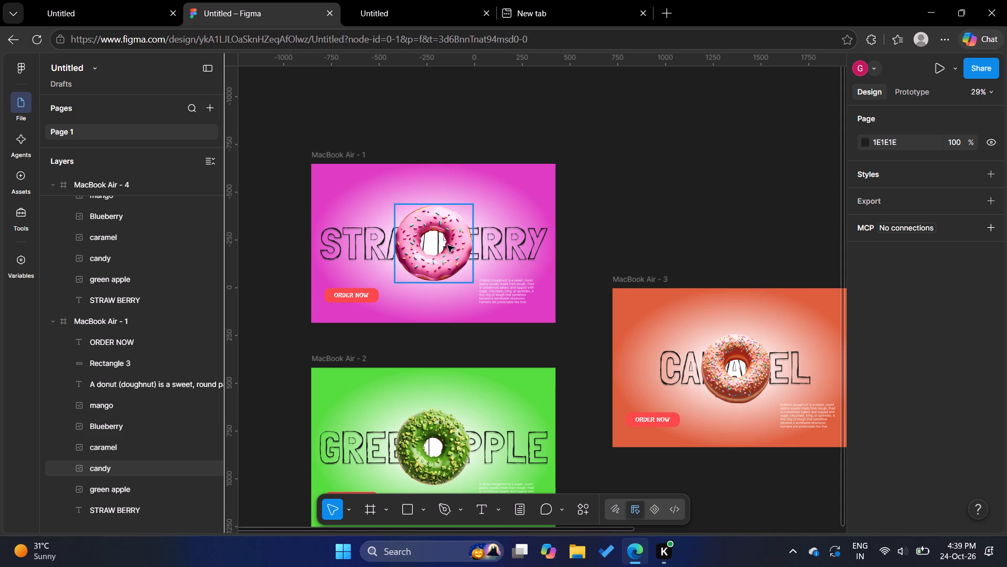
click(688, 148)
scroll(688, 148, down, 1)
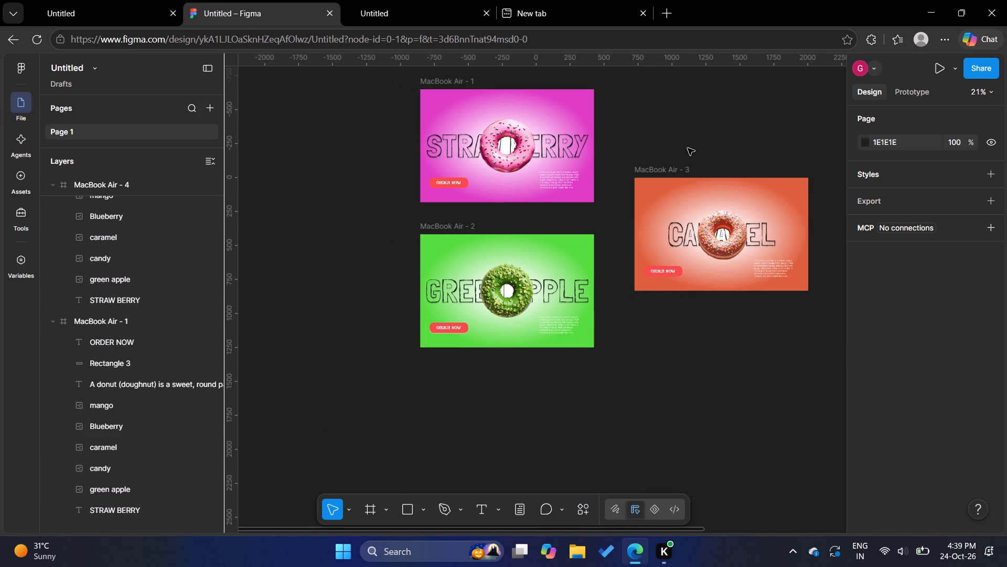
Close the duplicate prototype preview, keeping the other preview open, and return to the design file.
click(563, 0)
click(430, 0)
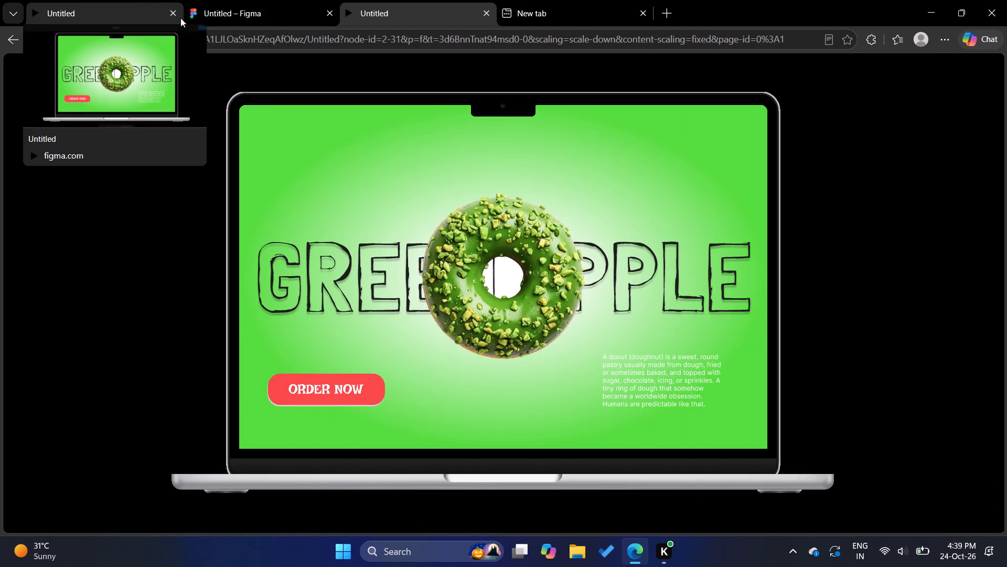
click(174, 15)
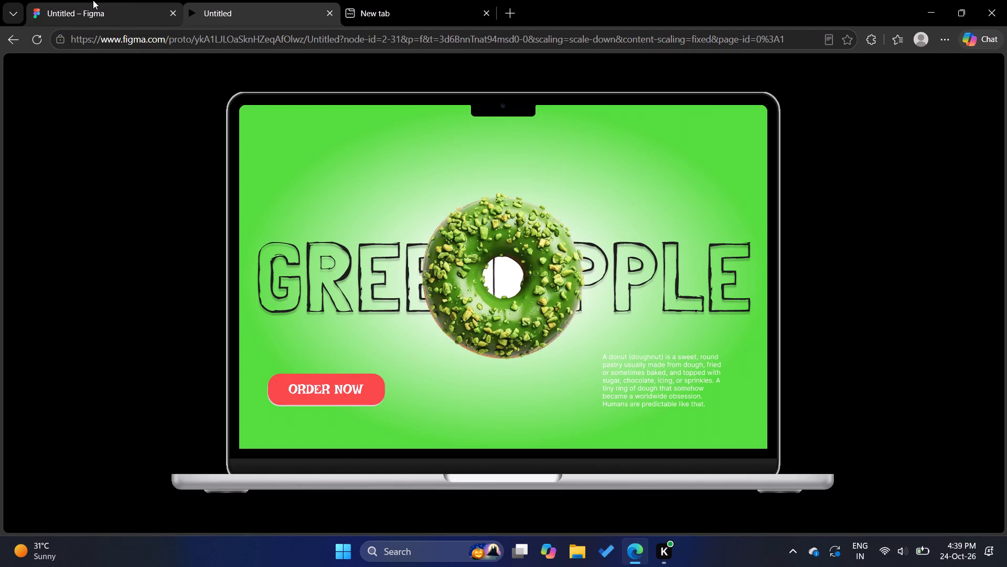
click(93, 0)
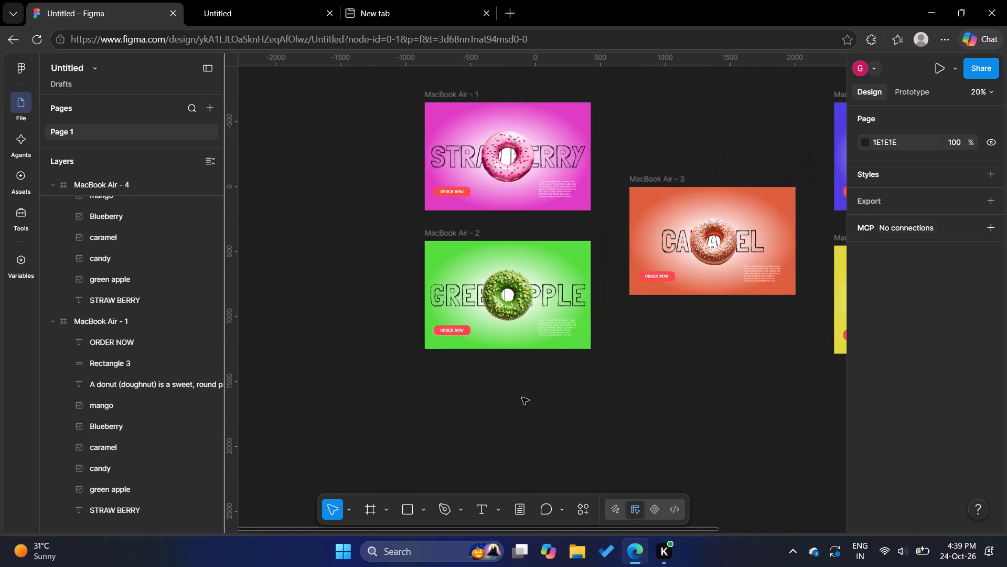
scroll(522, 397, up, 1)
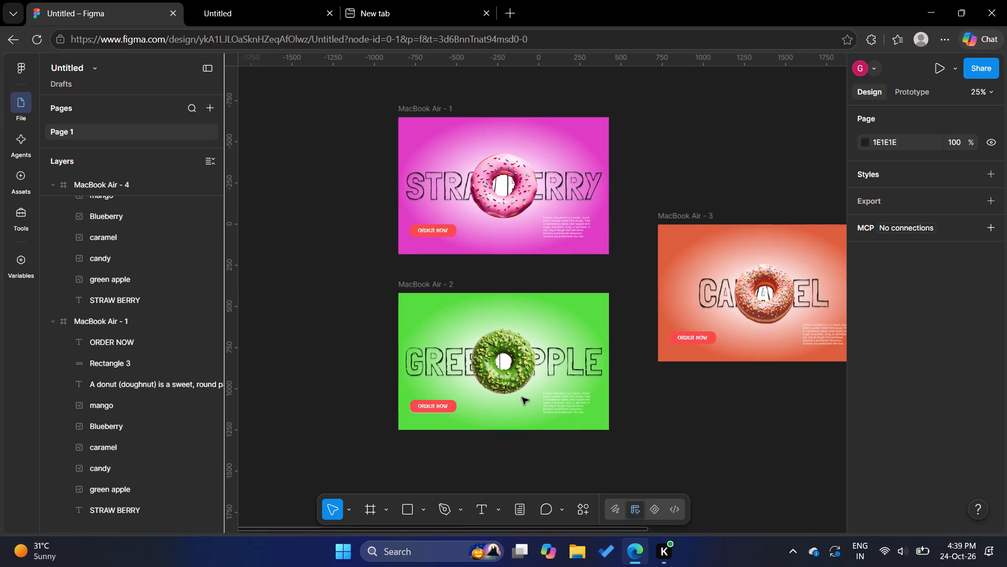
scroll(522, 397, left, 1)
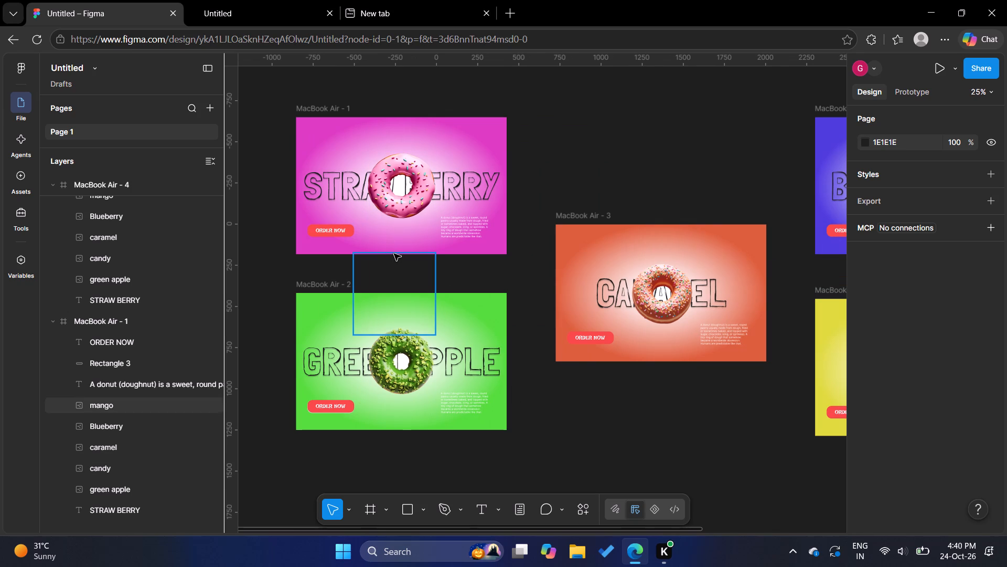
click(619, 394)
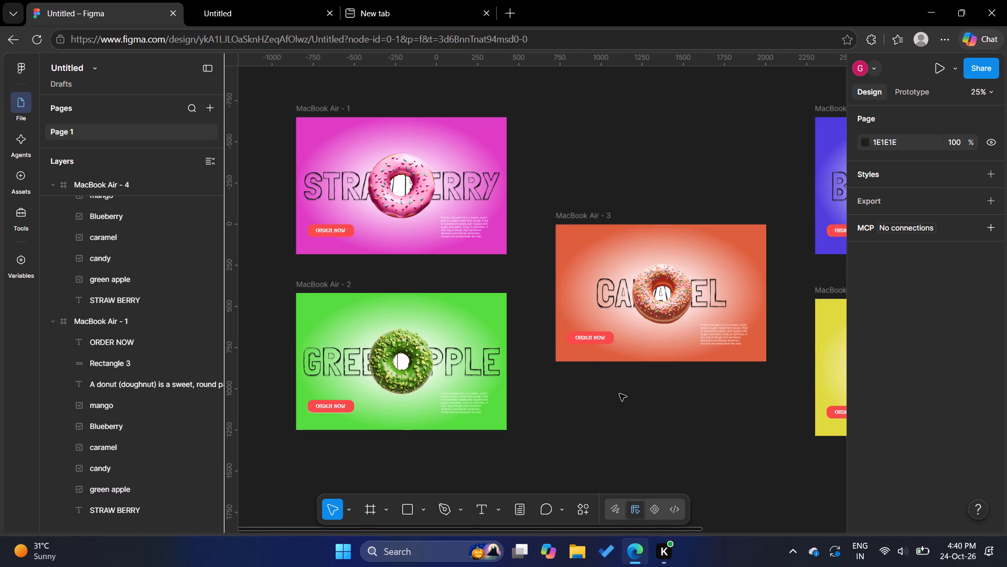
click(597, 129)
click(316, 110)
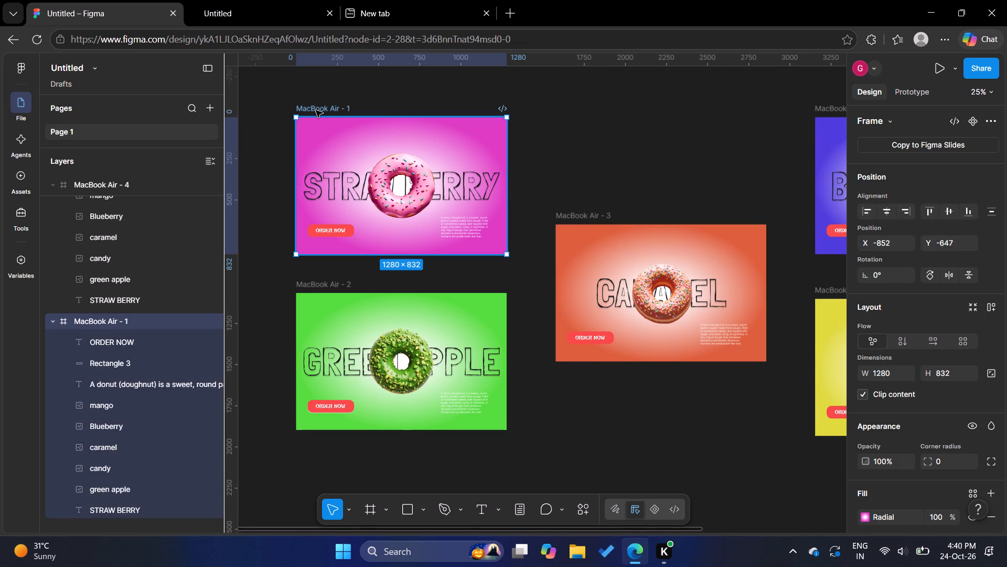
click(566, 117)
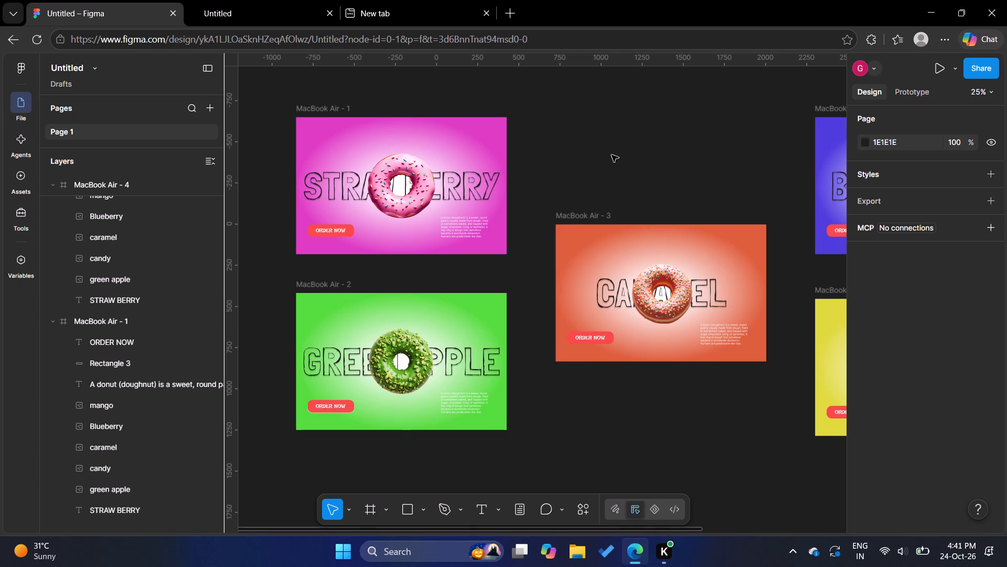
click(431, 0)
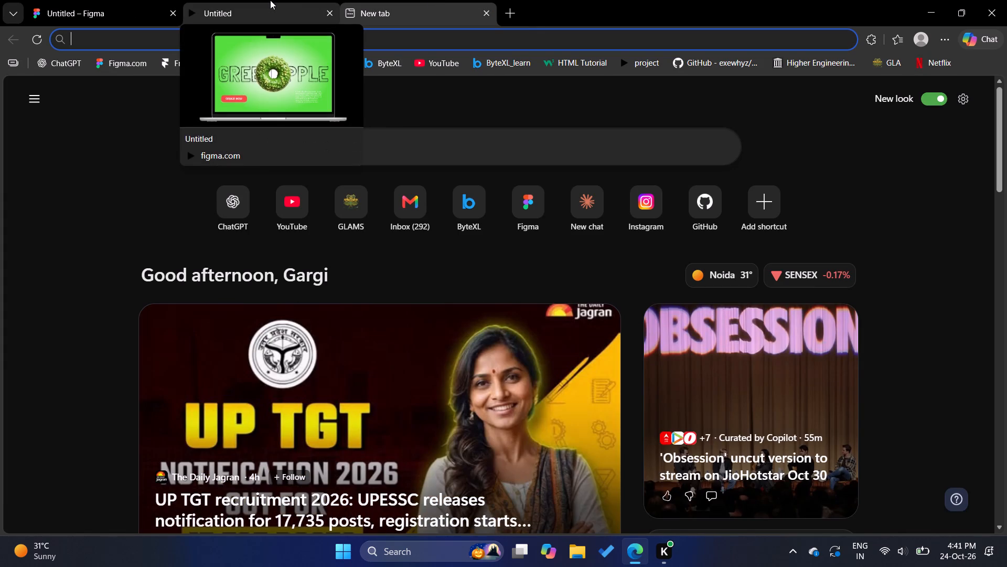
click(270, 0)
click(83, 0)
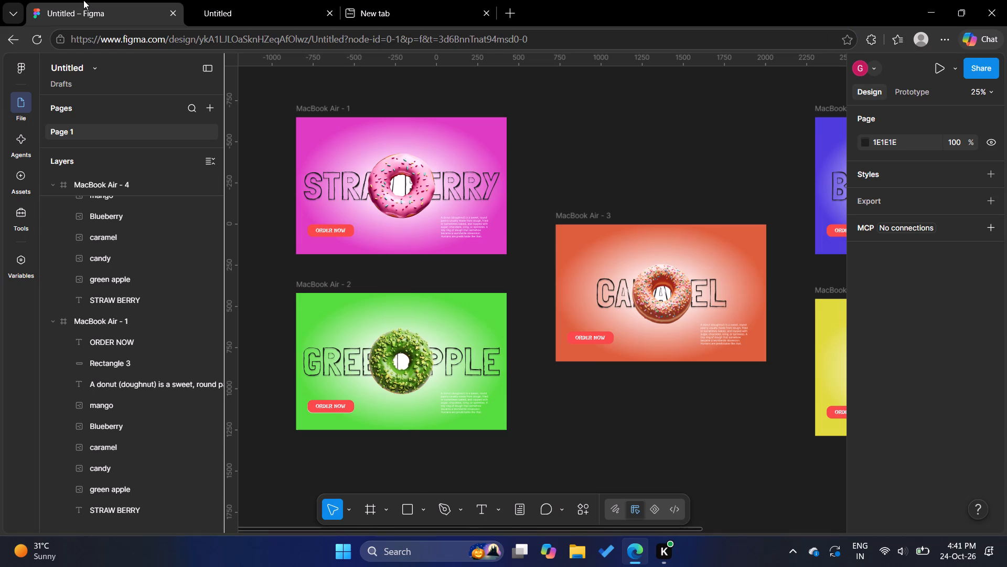